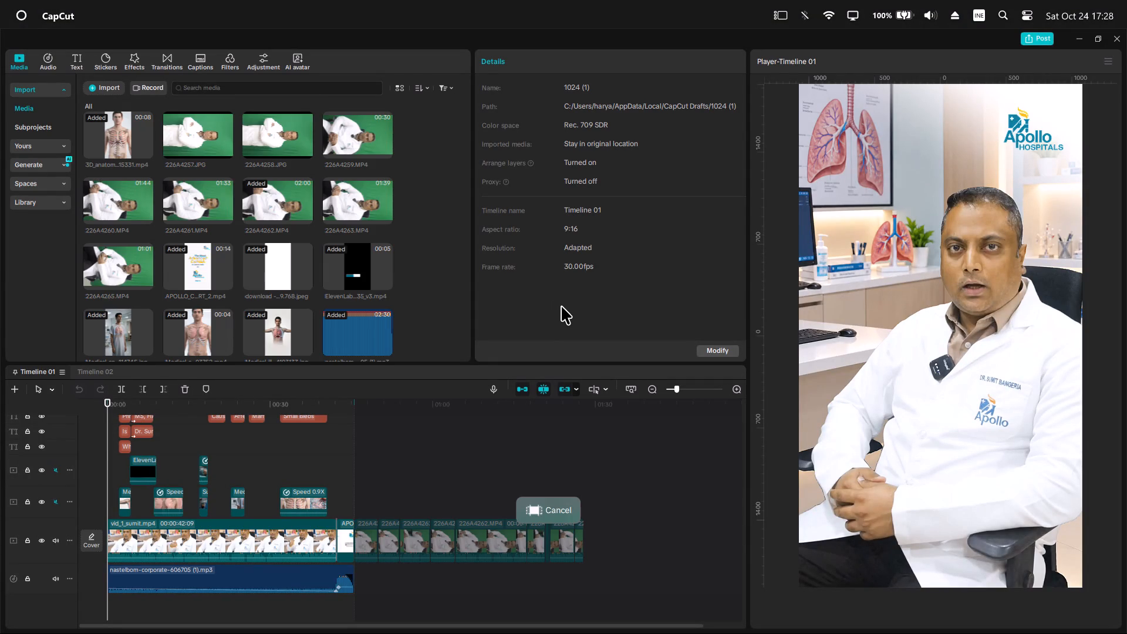
# Play Timeline 01 from the start to review the opening, the "What Is Primary Spont Pneumothorax?" title and the doctor's name banner.
pyautogui.scroll(3, 393, 466)
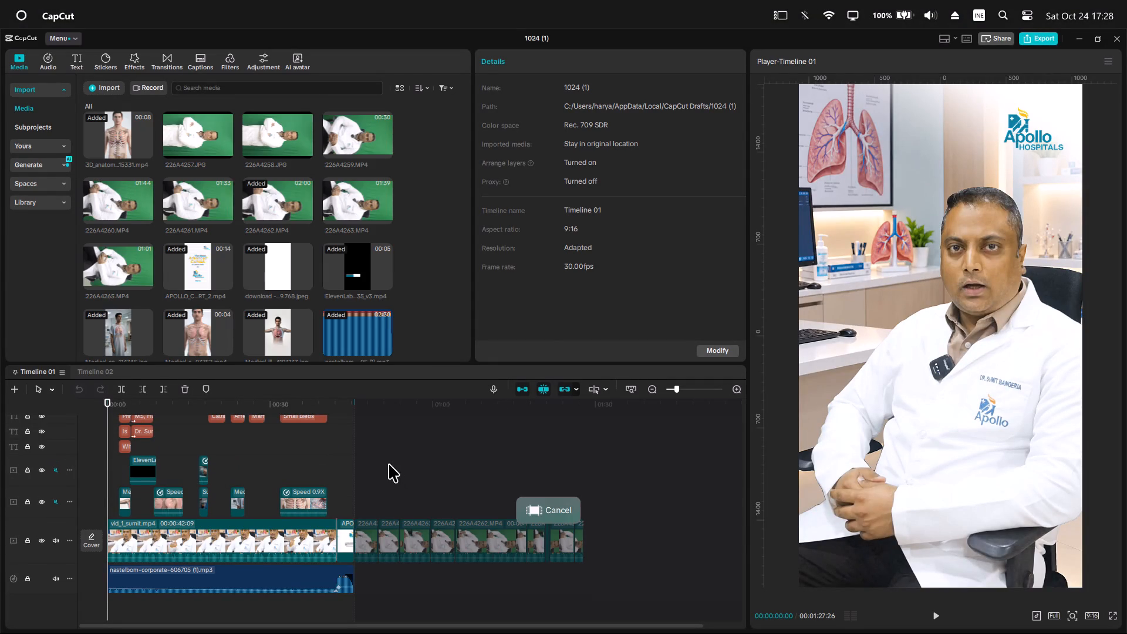
pyautogui.moveTo(320, 408); pyautogui.dragTo(66, 428)
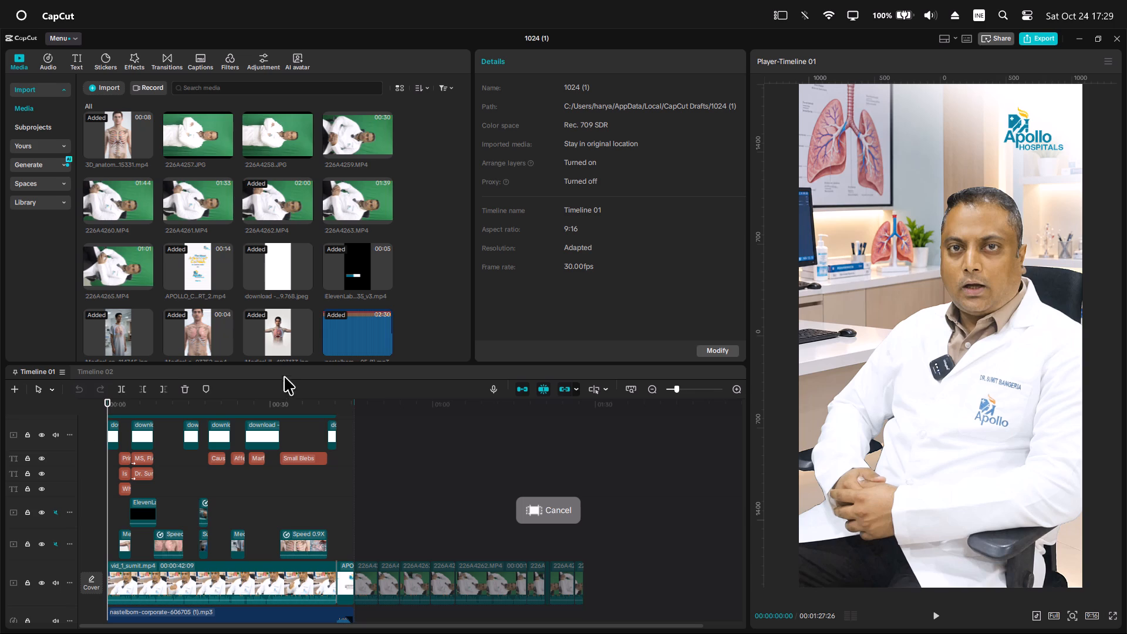
pyautogui.moveTo(292, 402); pyautogui.dragTo(76, 399)
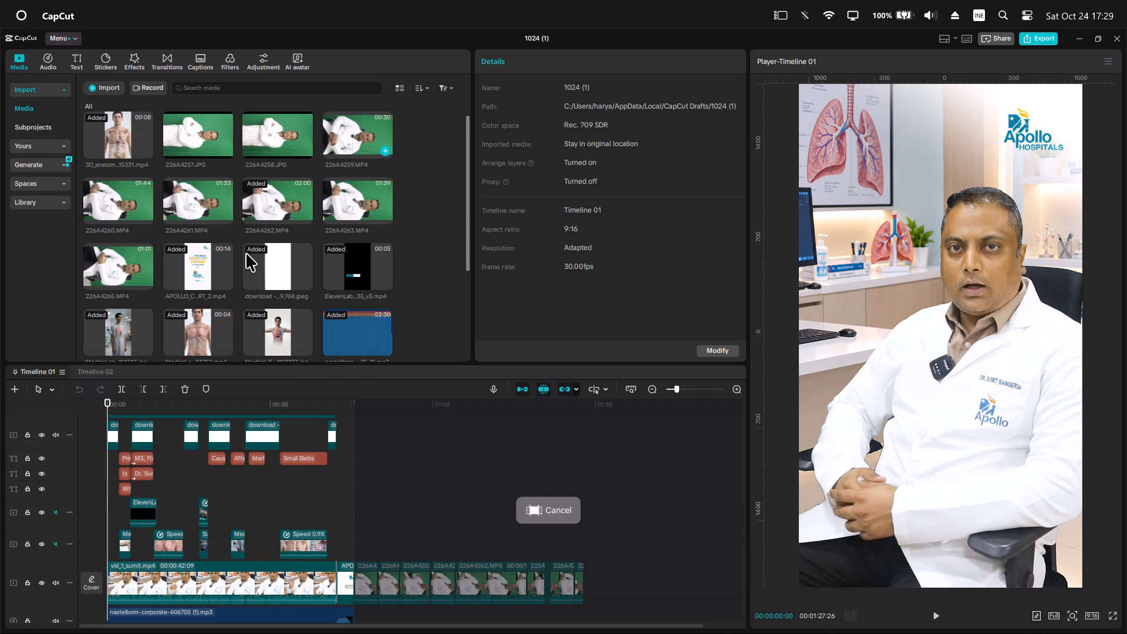
pyautogui.press('space')
pyautogui.keyDown('ctrl'); pyautogui.scroll(12, 191, 544); pyautogui.keyUp('ctrl')
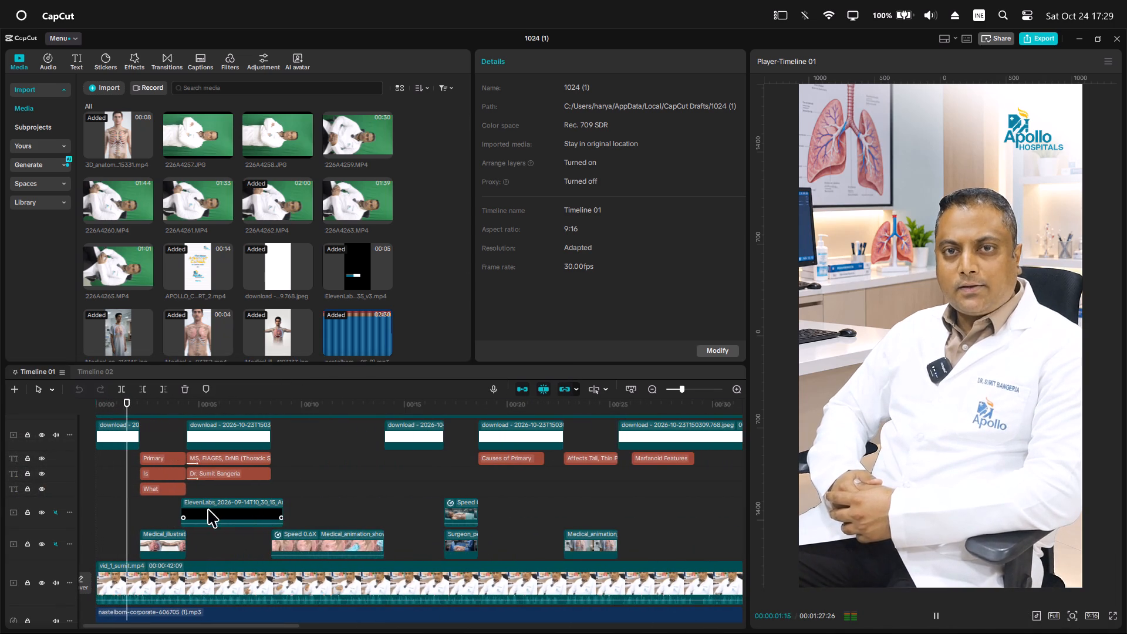
pyautogui.keyDown('ctrl'); pyautogui.scroll(4, 192, 482); pyautogui.keyUp('ctrl')
pyautogui.keyDown('ctrl'); pyautogui.scroll(-3, 196, 482); pyautogui.keyUp('ctrl')
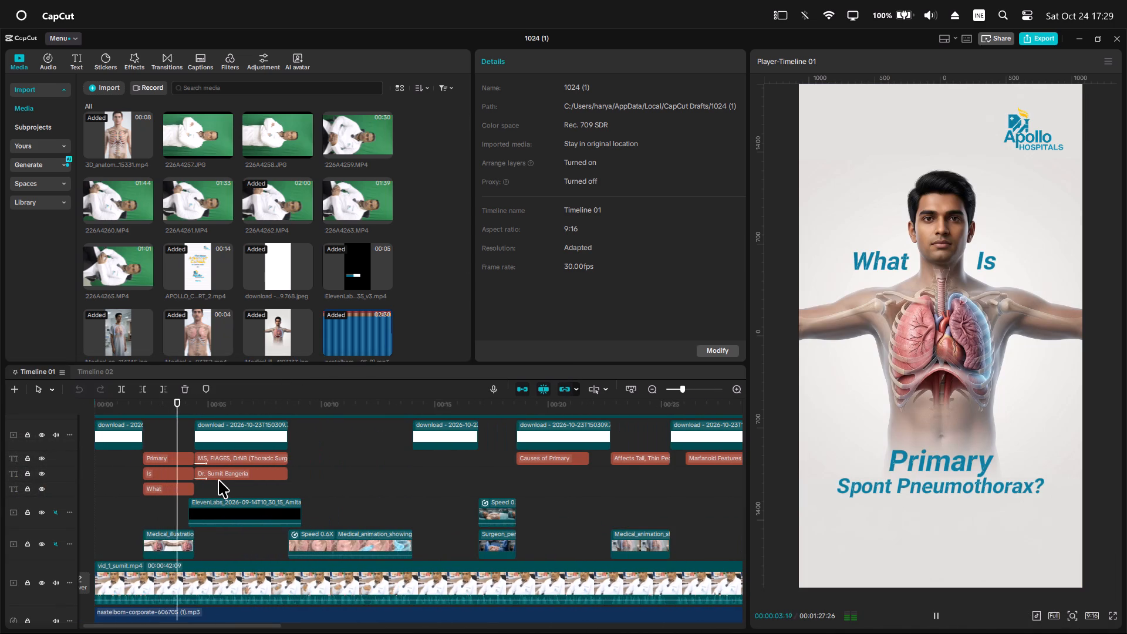
pyautogui.keyDown('ctrl'); pyautogui.scroll(-3, 223, 484); pyautogui.keyUp('ctrl')
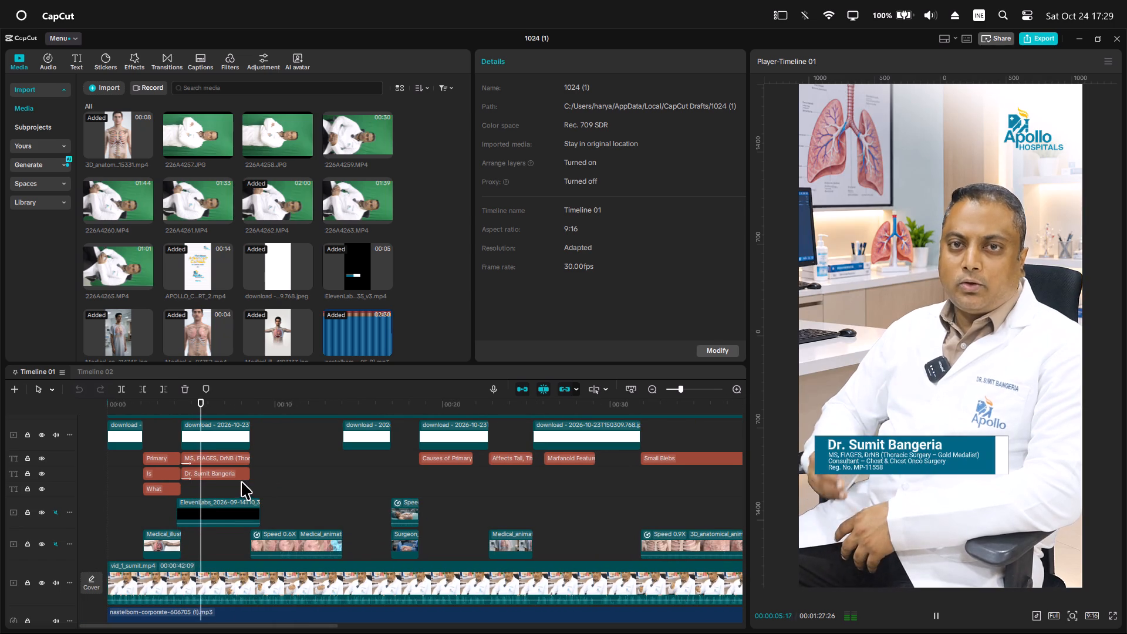
pyautogui.press('space')
# Review the 0.6X lung animation clip that follows the doctor's name banner, replaying it from its beginning.
pyautogui.click(247, 412)
pyautogui.press('space')
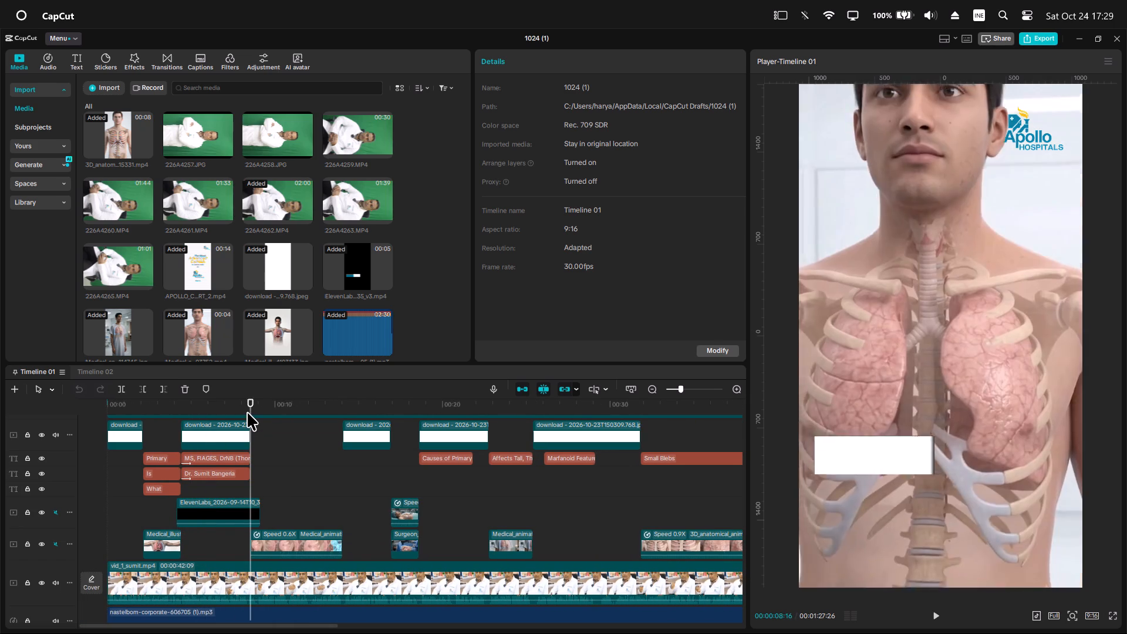
pyautogui.press('space')
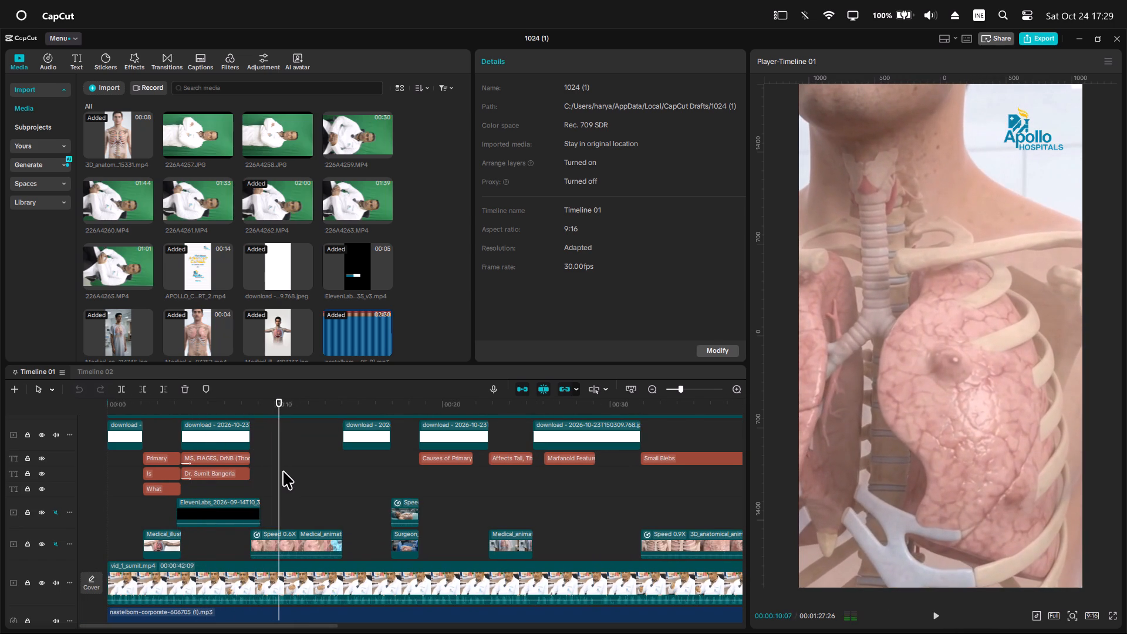
pyautogui.press('space')
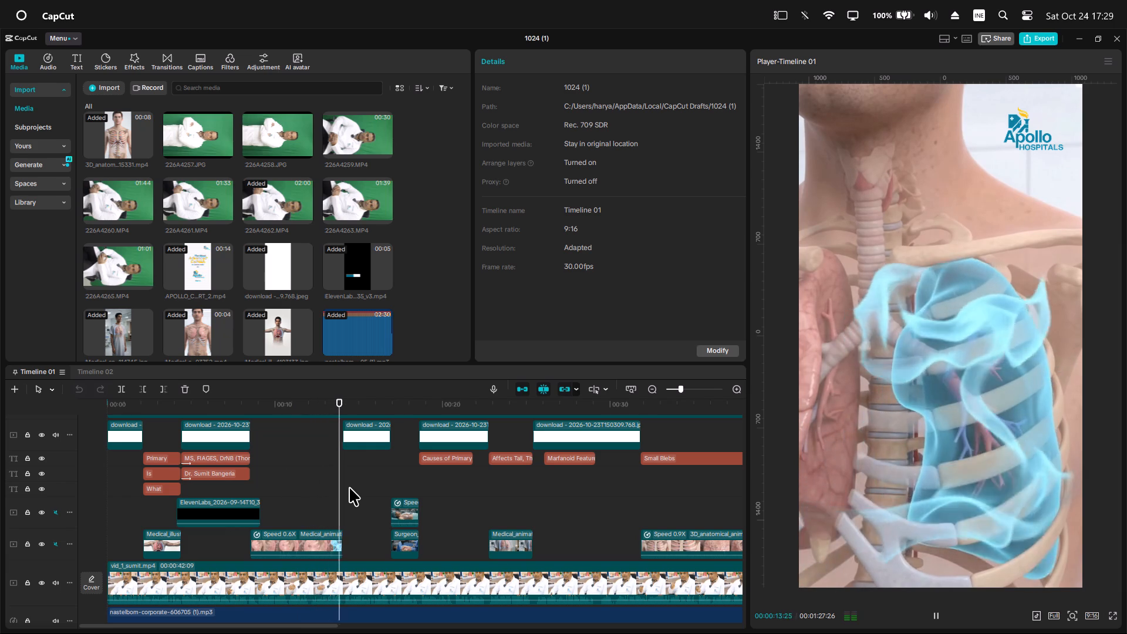
pyautogui.press('space')
pyautogui.click(253, 409)
pyautogui.press('space')
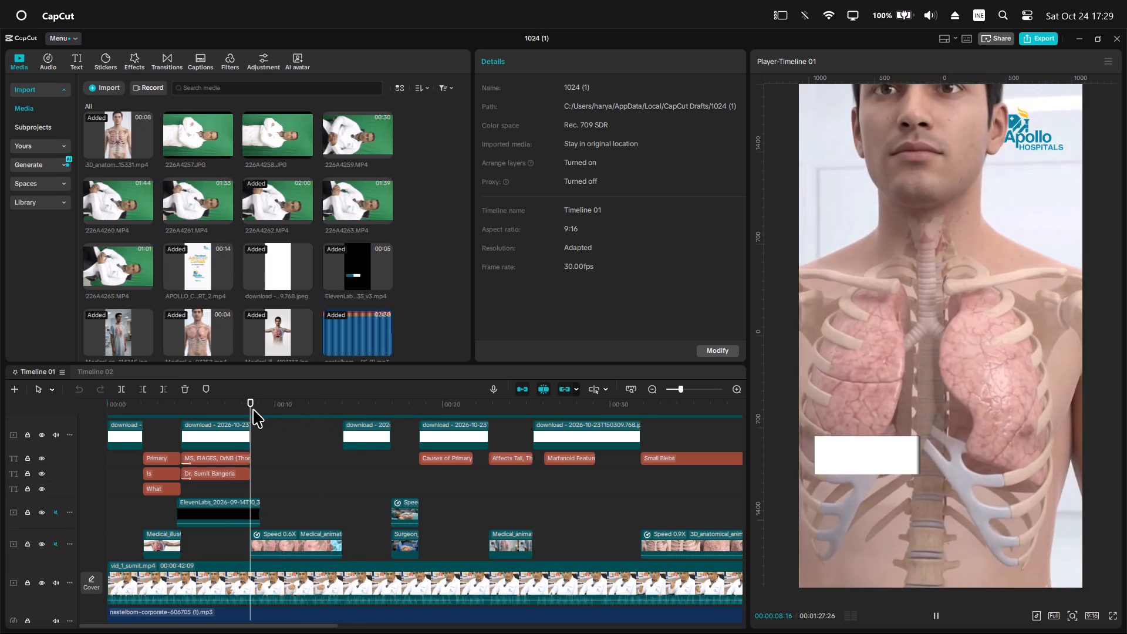
pyautogui.press('space')
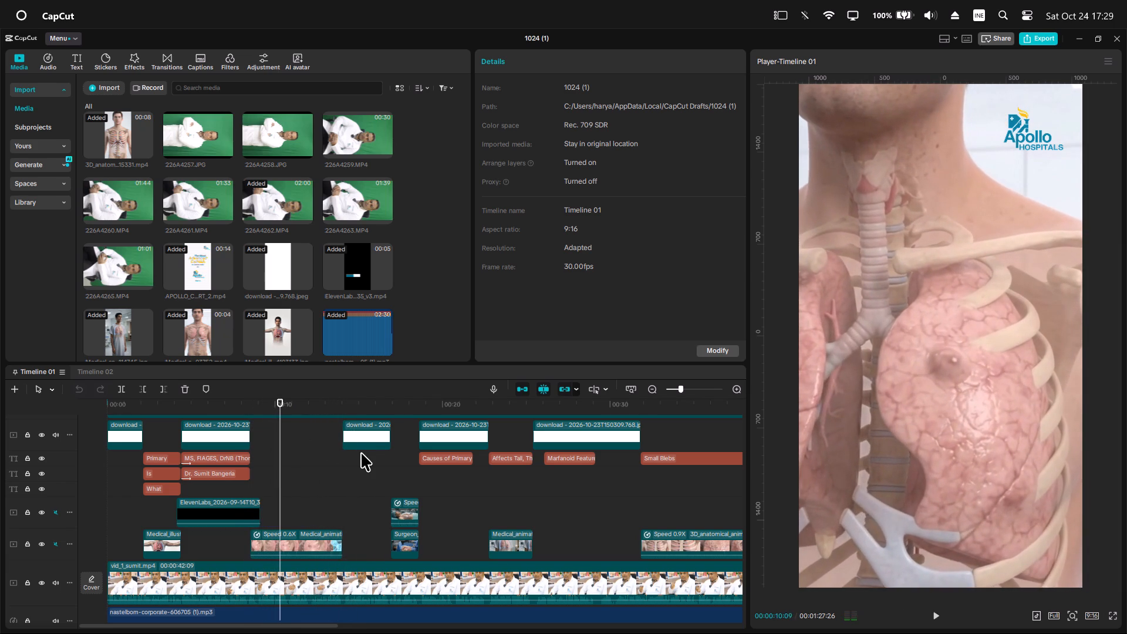
pyautogui.press('space')
pyautogui.press('space')
pyautogui.press('space')
pyautogui.press('space')
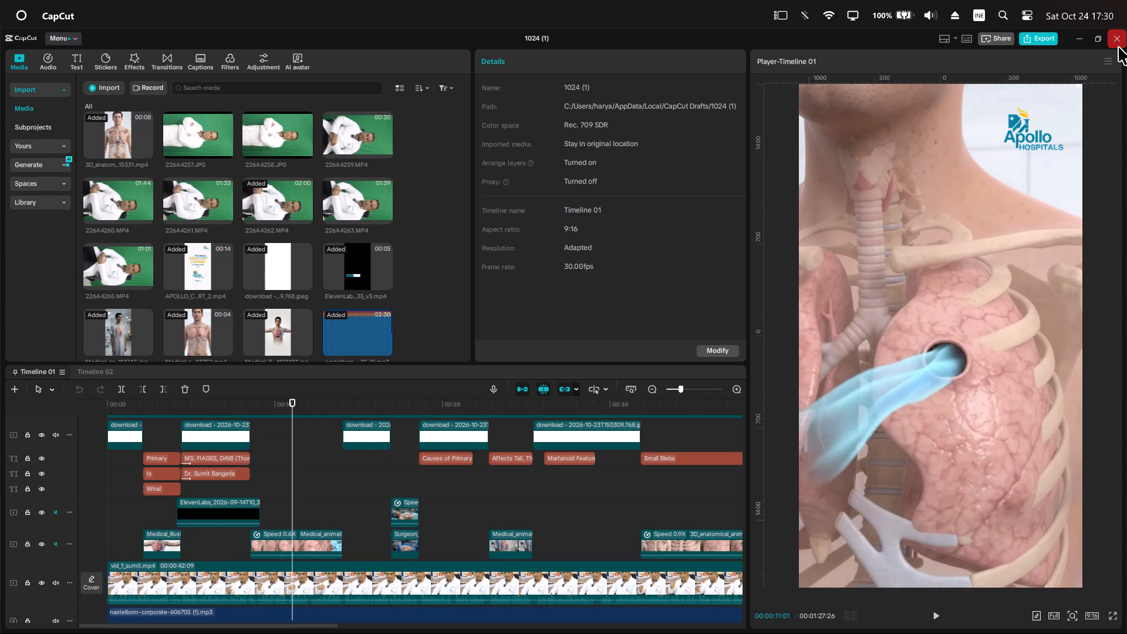
# Preview the start of the surgery clip at about 17 seconds on the timeline.
pyautogui.click(395, 404)
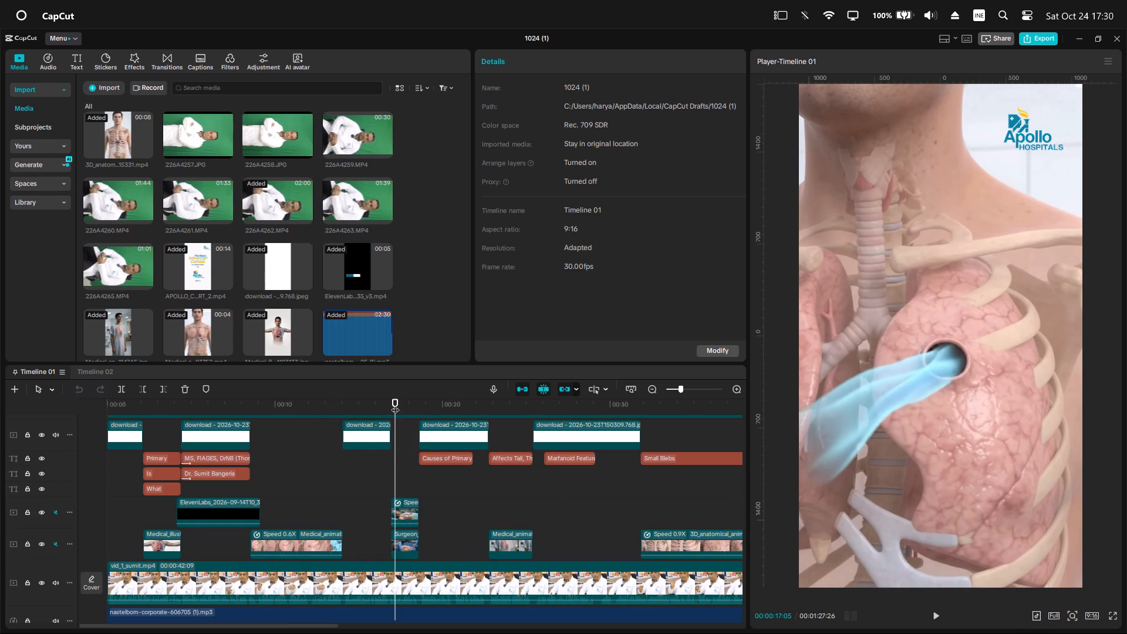
pyautogui.moveTo(395, 404); pyautogui.dragTo(390, 406)
pyautogui.press('space')
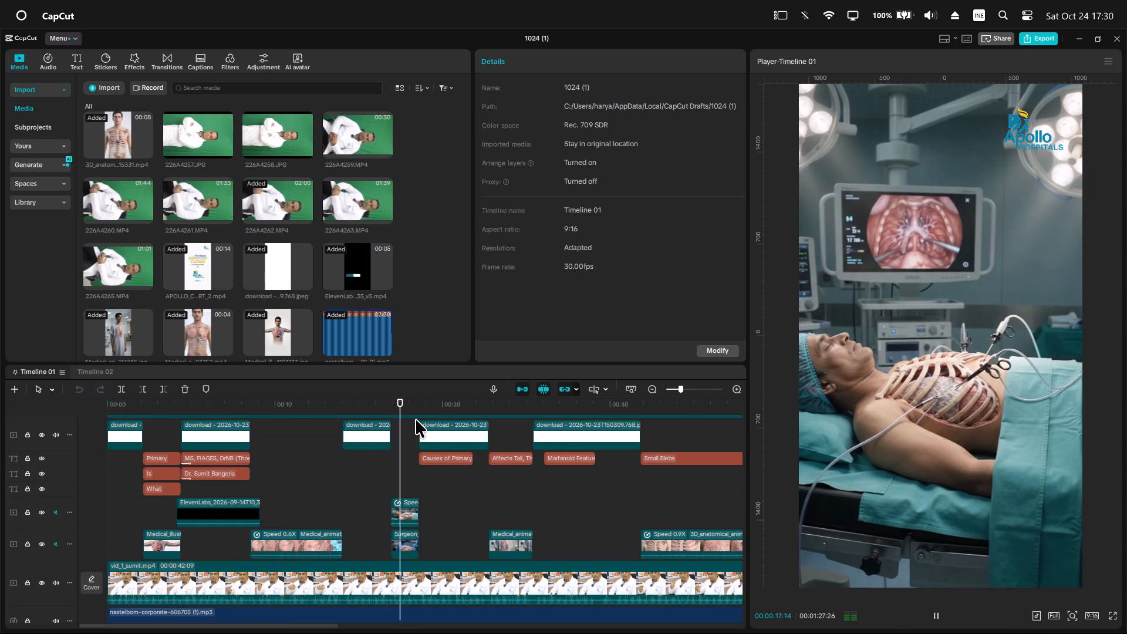
pyautogui.press('space')
# Play from the "Affects Tall, Thin People" caption through to the "Marfanoid Features" caption to review that section.
pyautogui.keyDown('ctrl'); pyautogui.scroll(-2, 423, 436); pyautogui.keyUp('ctrl')
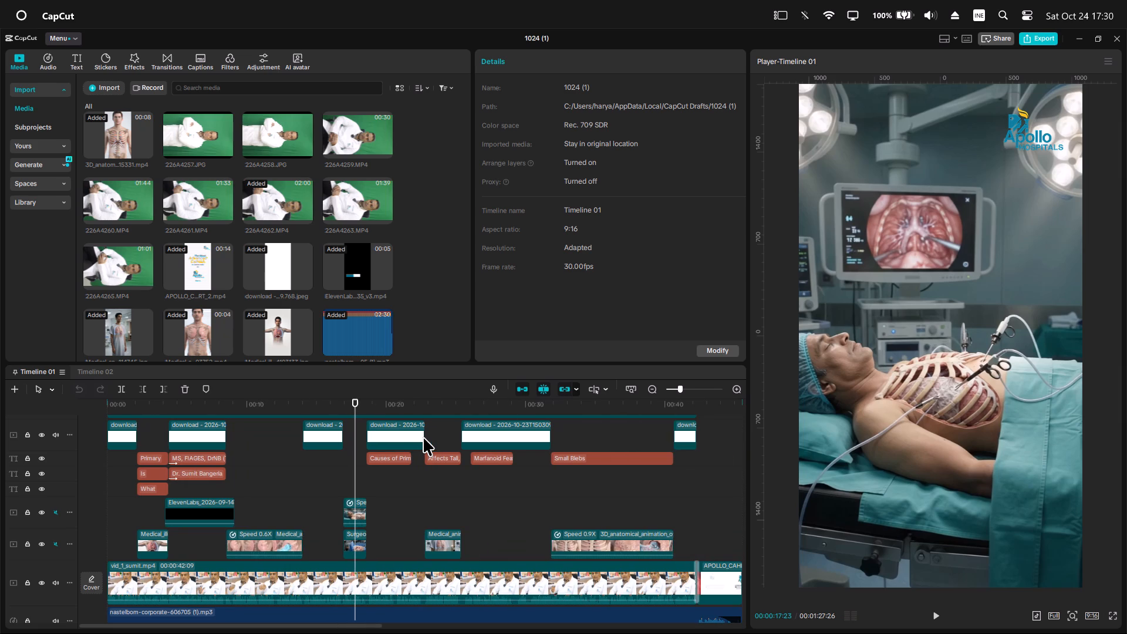
pyautogui.keyDown('alt'); pyautogui.scroll(-1, 423, 437); pyautogui.keyUp('alt')
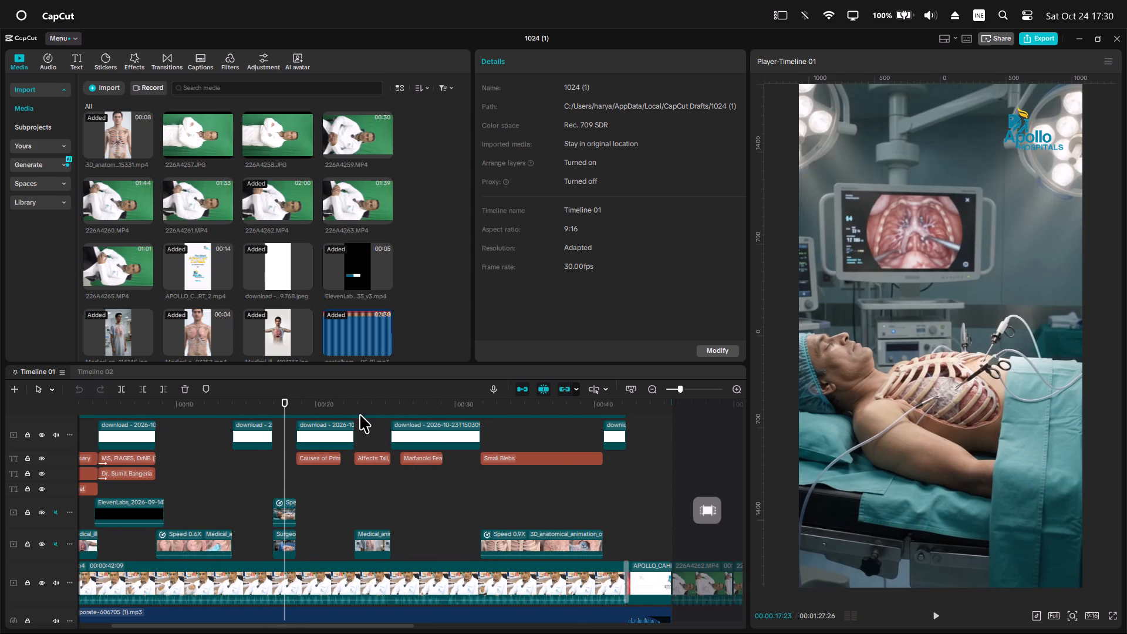
pyautogui.moveTo(360, 412); pyautogui.dragTo(352, 412)
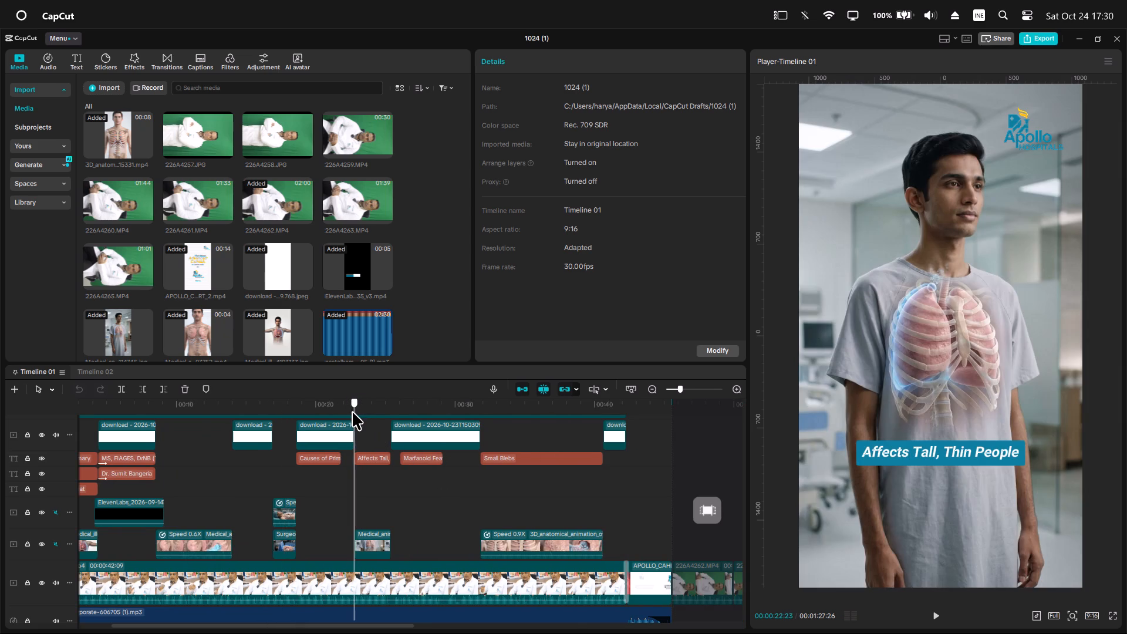
pyautogui.moveTo(352, 412); pyautogui.dragTo(354, 413)
pyautogui.press('space')
pyautogui.keyDown('ctrl'); pyautogui.scroll(5, 411, 460); pyautogui.keyUp('ctrl')
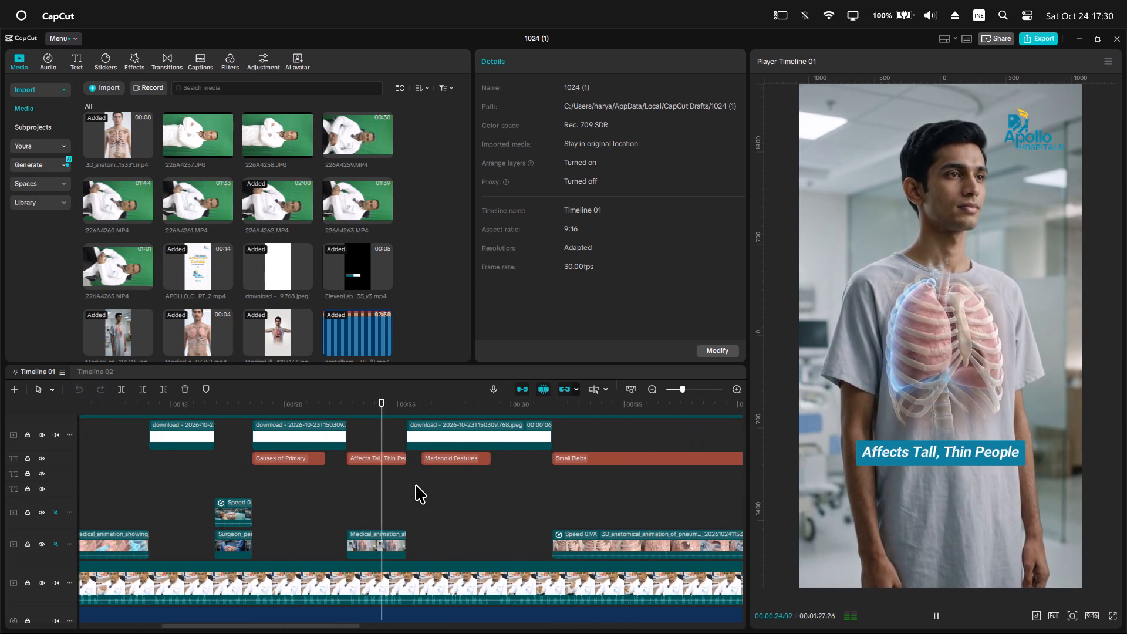
pyautogui.scroll(-1, 416, 485)
pyautogui.keyDown('ctrl'); pyautogui.scroll(4, 427, 493); pyautogui.keyUp('ctrl')
pyautogui.press('space')
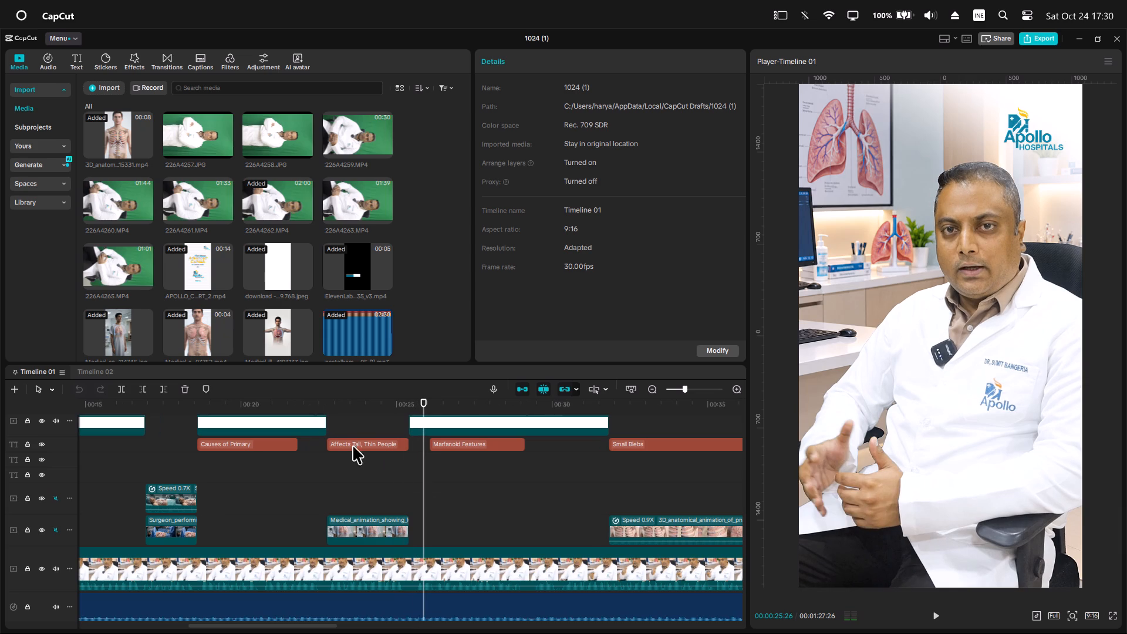
pyautogui.press('space')
pyautogui.press('space')
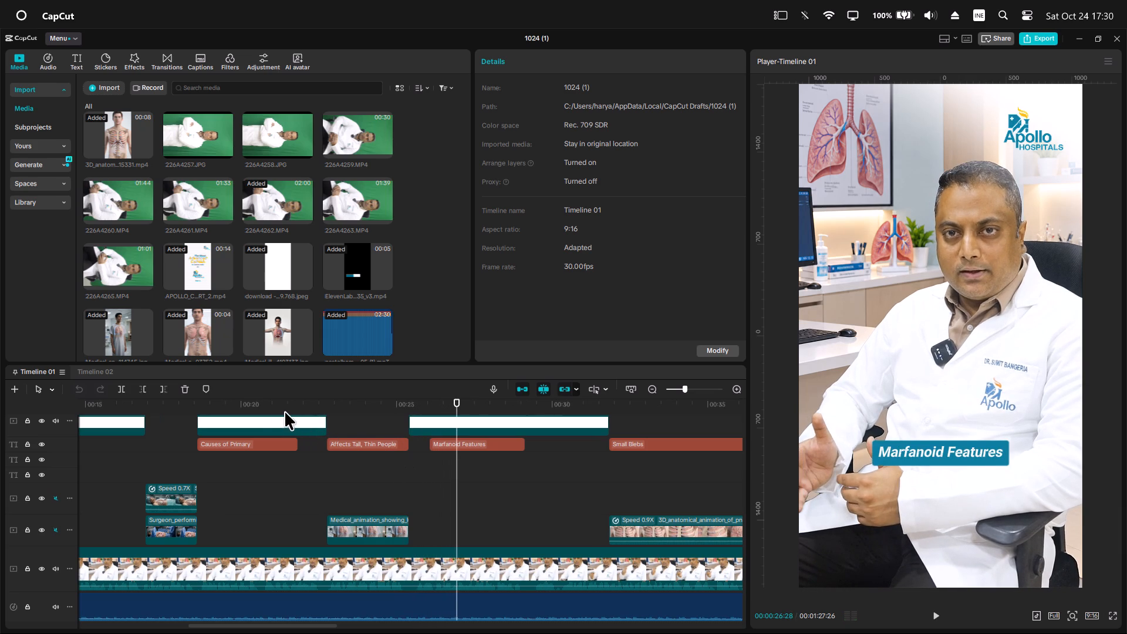
# Replay the "Affects Tall, Thin People" section from just before its medical animation to the return to the doctor.
pyautogui.click(274, 410)
pyautogui.press('space')
pyautogui.keyDown('ctrl'); pyautogui.scroll(3, 370, 450); pyautogui.keyUp('ctrl')
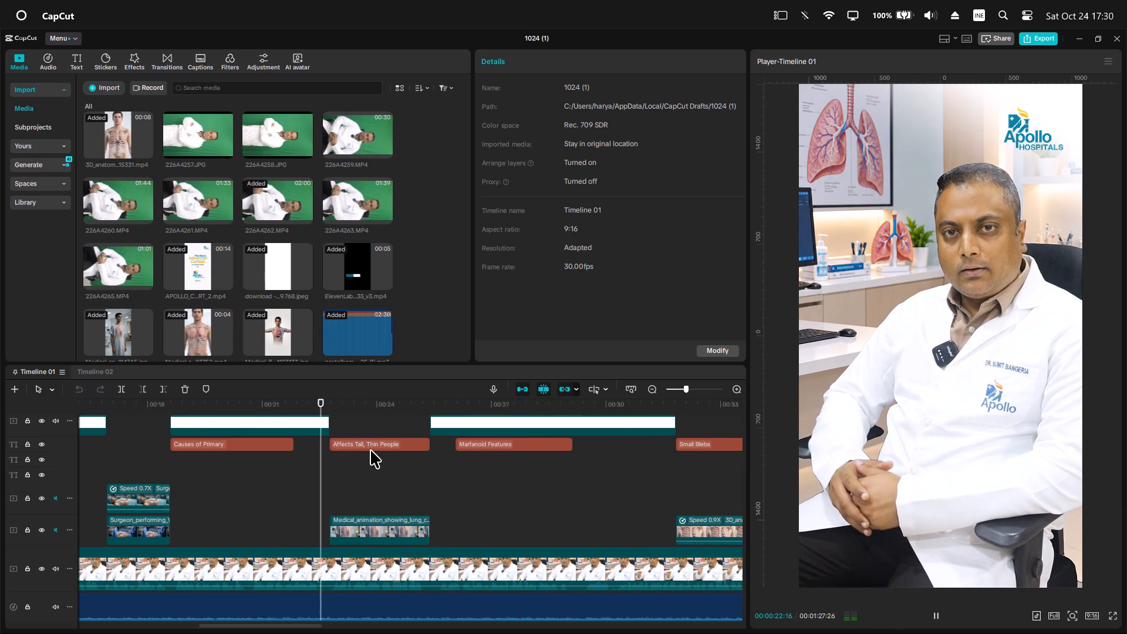
pyautogui.keyDown('ctrl'); pyautogui.scroll(-3, 371, 450); pyautogui.keyUp('ctrl')
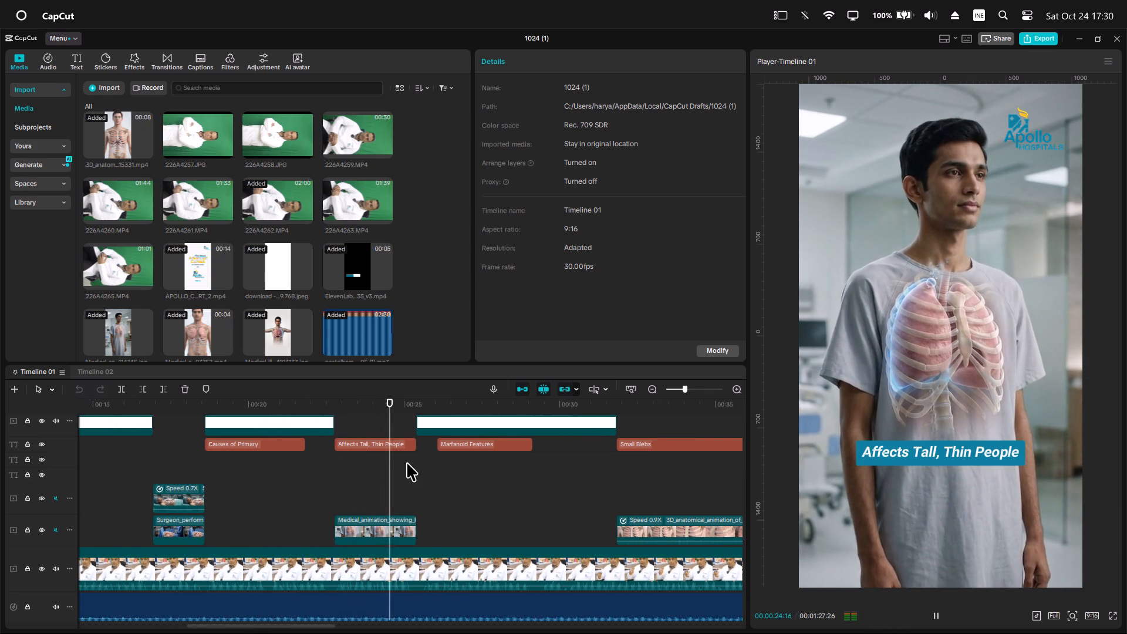
pyautogui.press('space')
pyautogui.keyDown('ctrl'); pyautogui.scroll(-4, 565, 471); pyautogui.keyUp('ctrl')
pyautogui.scroll(-7, 545, 460)
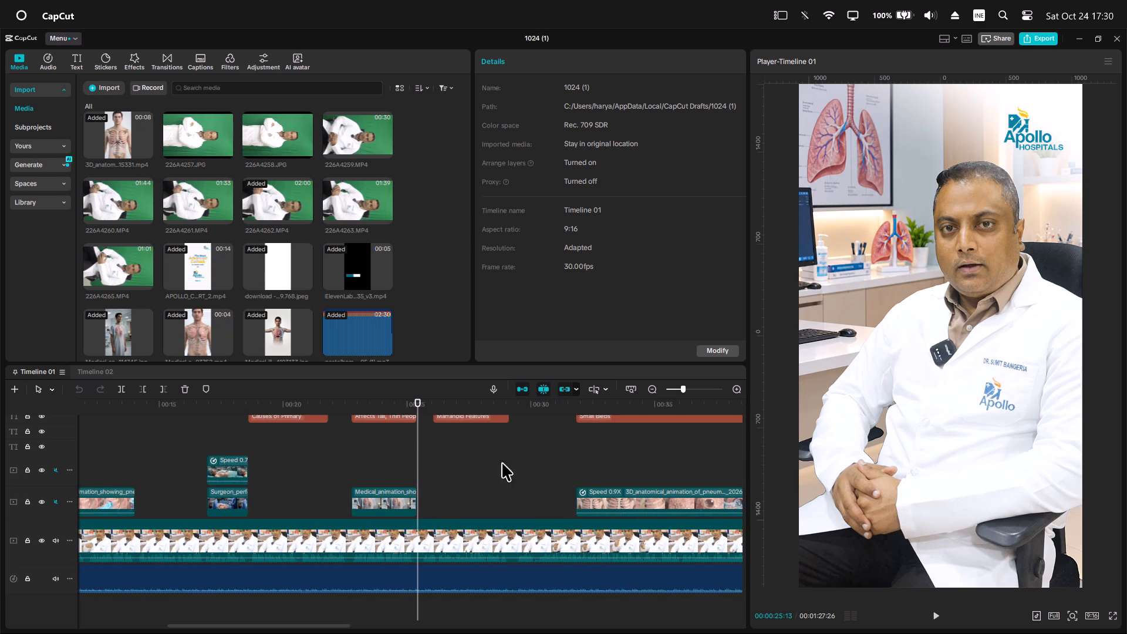
# Re-examine the 0.6X lung animation clip between the name banner and the surgery clip, pausing at the air-leak part.
pyautogui.click(119, 400)
pyautogui.press('space')
pyautogui.keyDown('ctrl'); pyautogui.scroll(1, 157, 427); pyautogui.keyUp('ctrl')
pyautogui.keyDown('alt'); pyautogui.scroll(-2, 159, 430); pyautogui.keyUp('alt')
pyautogui.keyDown('alt'); pyautogui.scroll(6, 163, 430); pyautogui.keyUp('alt')
pyautogui.keyDown('ctrl'); pyautogui.scroll(4, 238, 433); pyautogui.keyUp('ctrl')
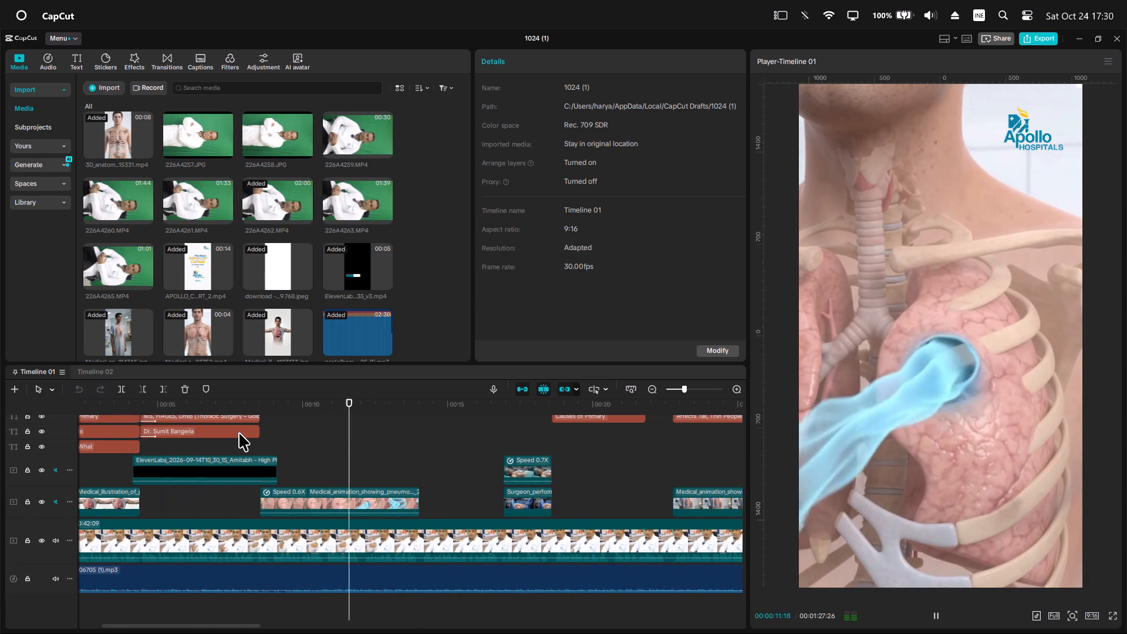
pyautogui.press('space')
pyautogui.press('space')
pyautogui.press('space')
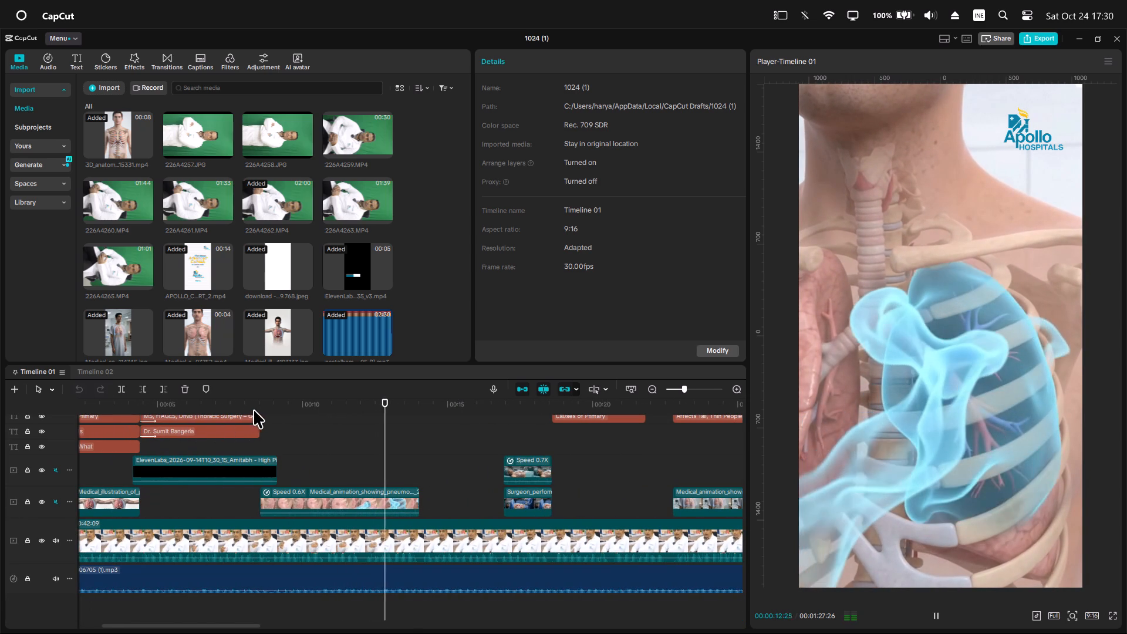
pyautogui.click(259, 407)
pyautogui.press('space')
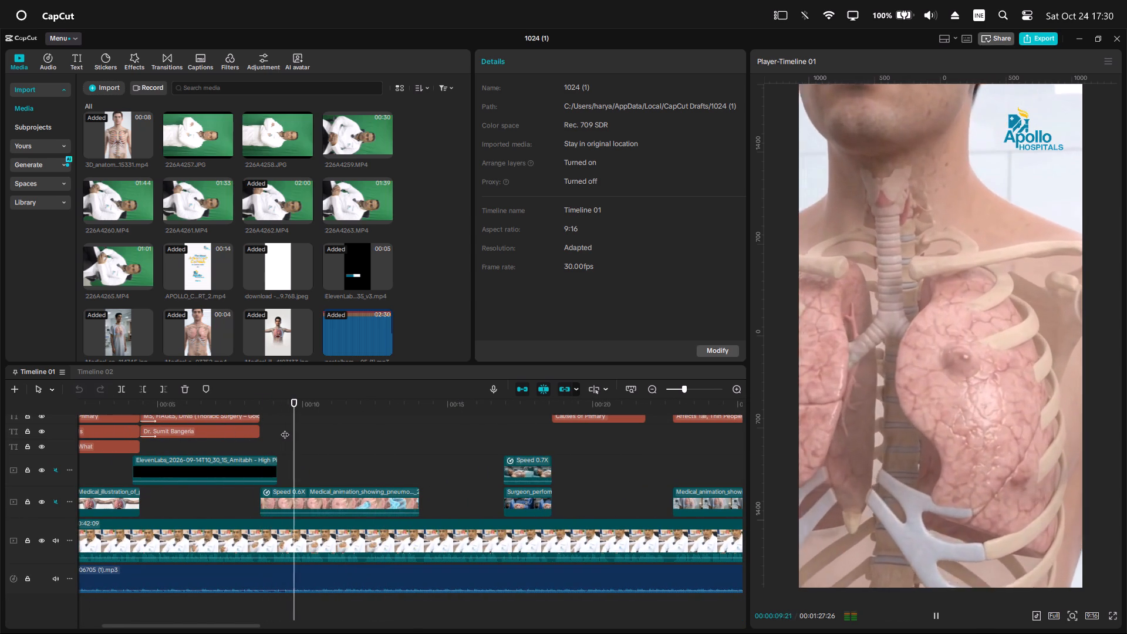
pyautogui.press('space')
pyautogui.press('space')
pyautogui.press('space')
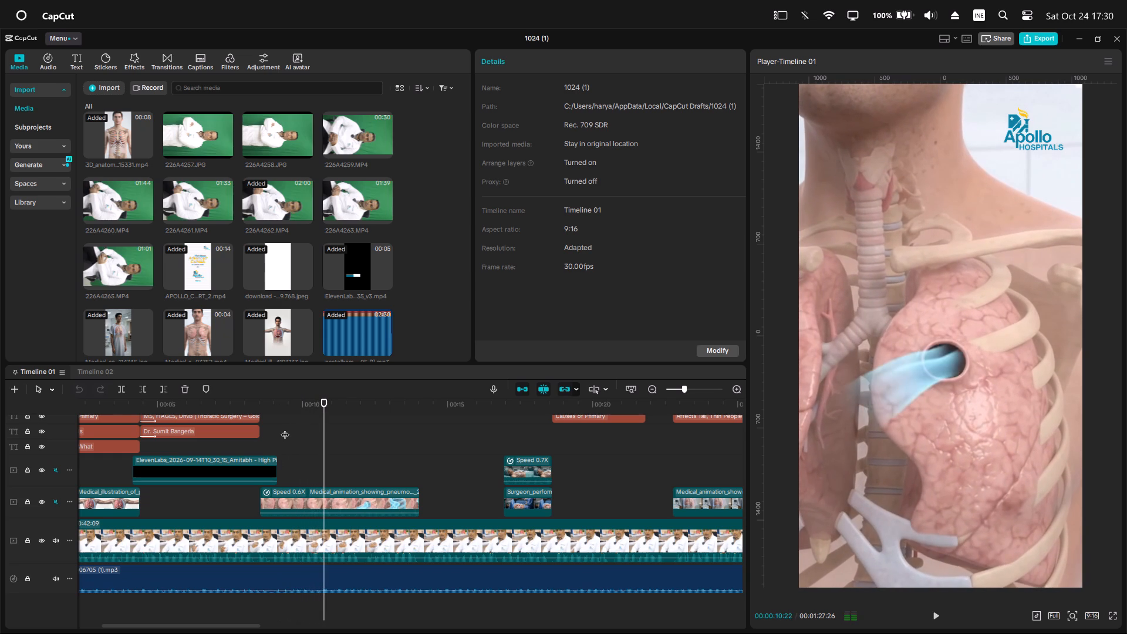
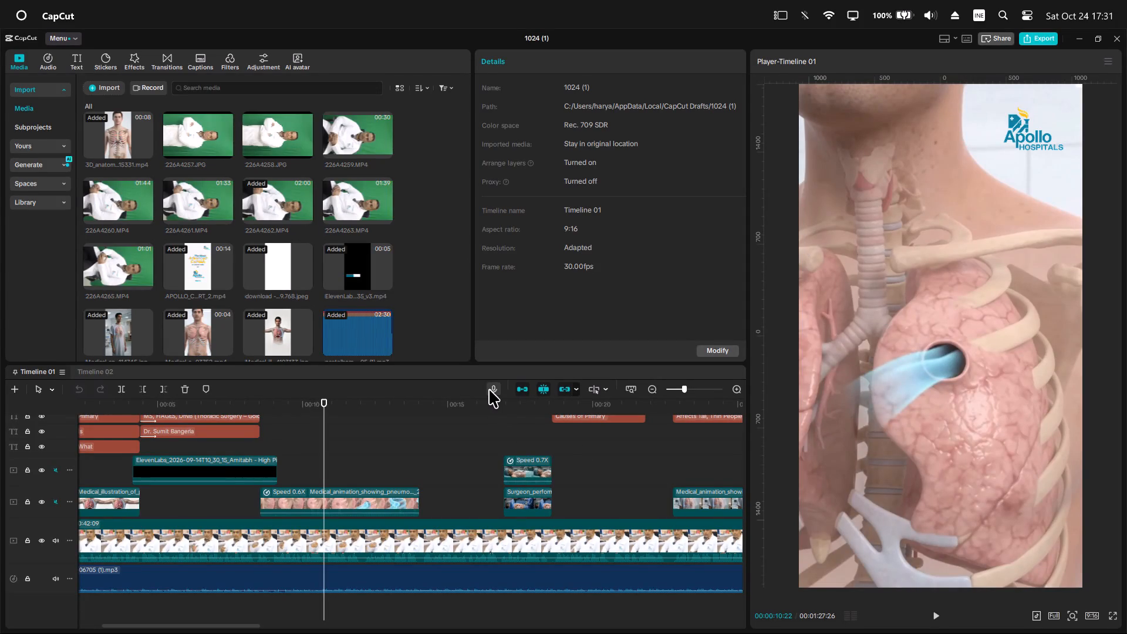
# Check the doctor's shot at about 15 seconds on the timeline, then preview the green-screen source footage 226A4263.MP4.
pyautogui.click(472, 405)
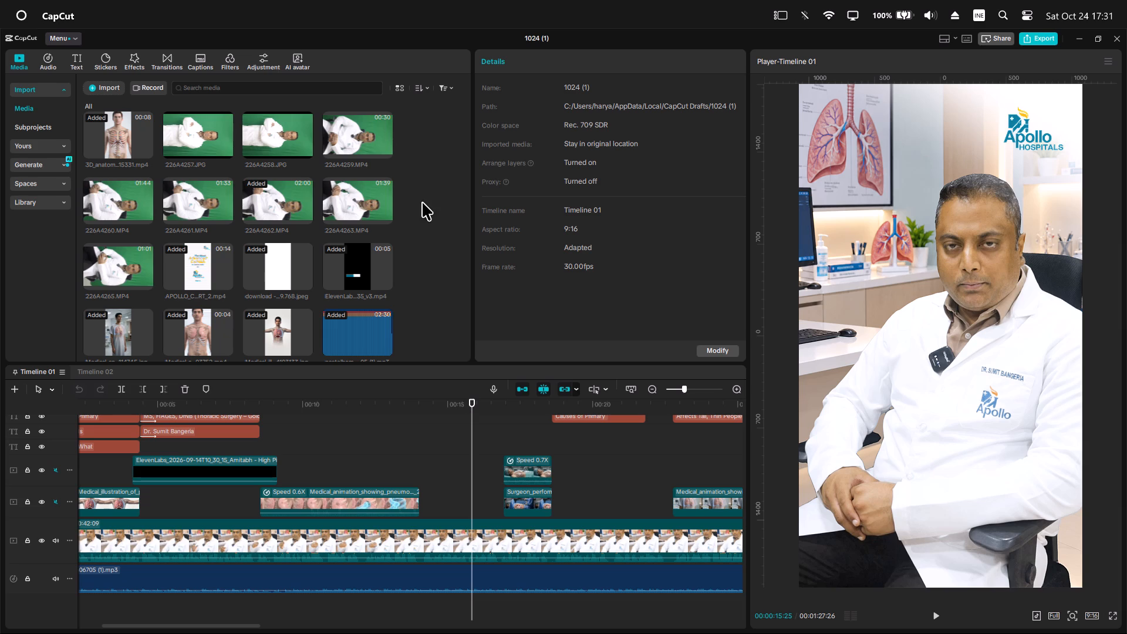
pyautogui.click(347, 205)
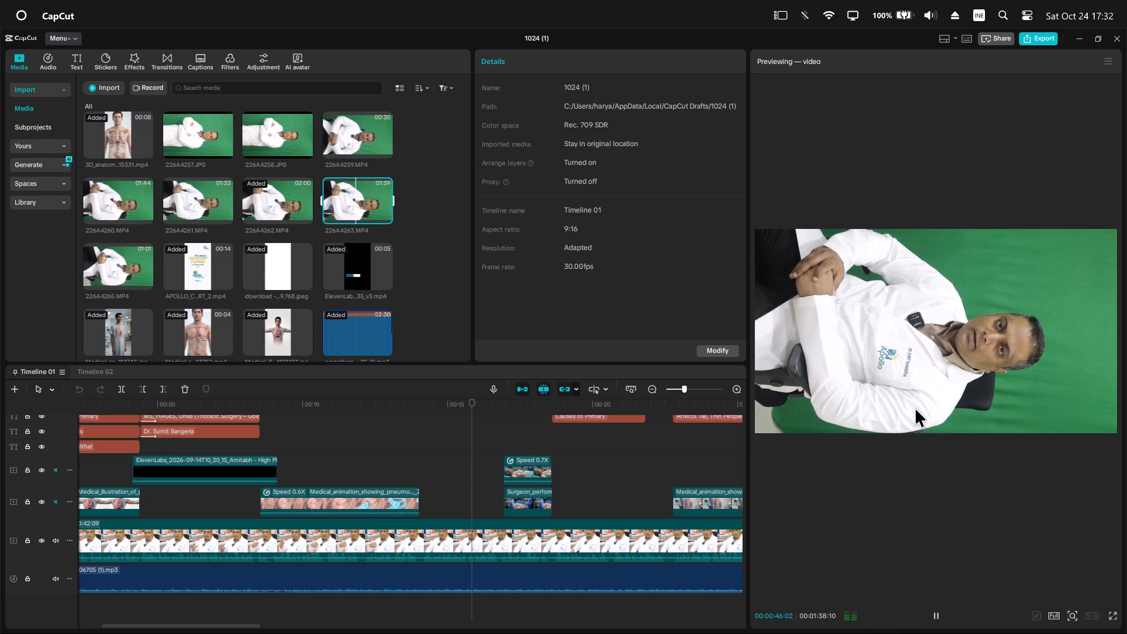
pyautogui.click(444, 401)
pyautogui.click(452, 406)
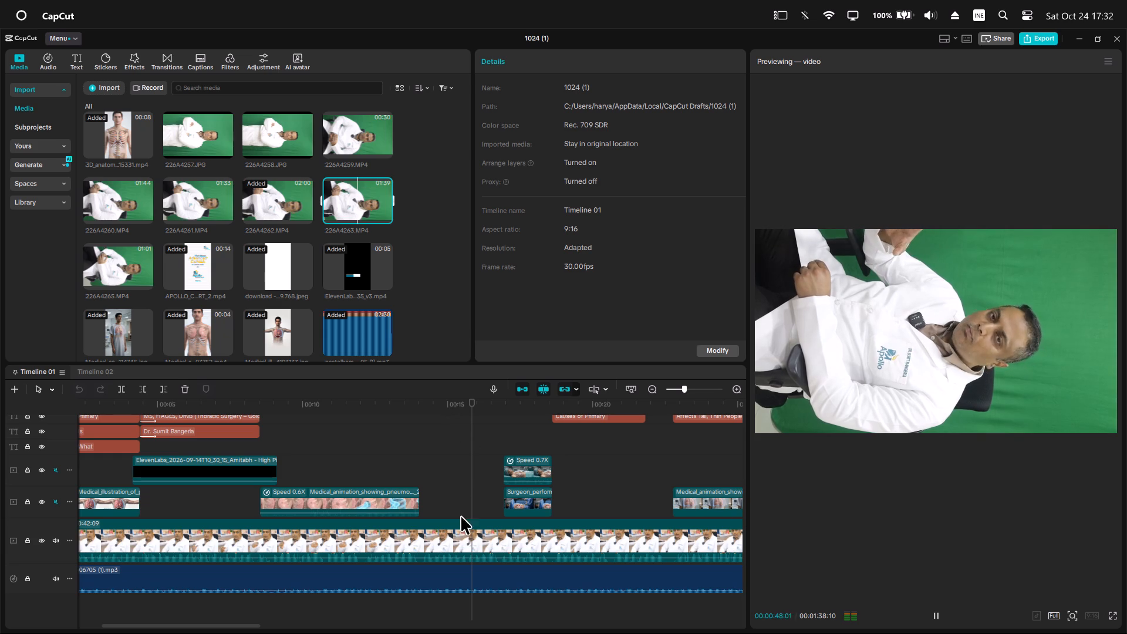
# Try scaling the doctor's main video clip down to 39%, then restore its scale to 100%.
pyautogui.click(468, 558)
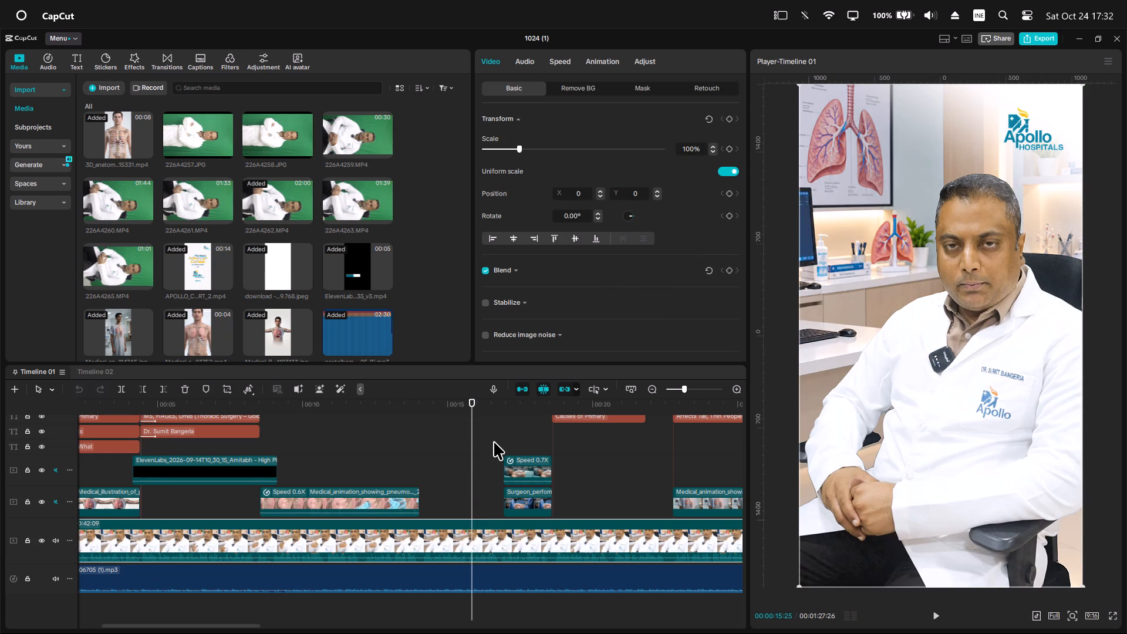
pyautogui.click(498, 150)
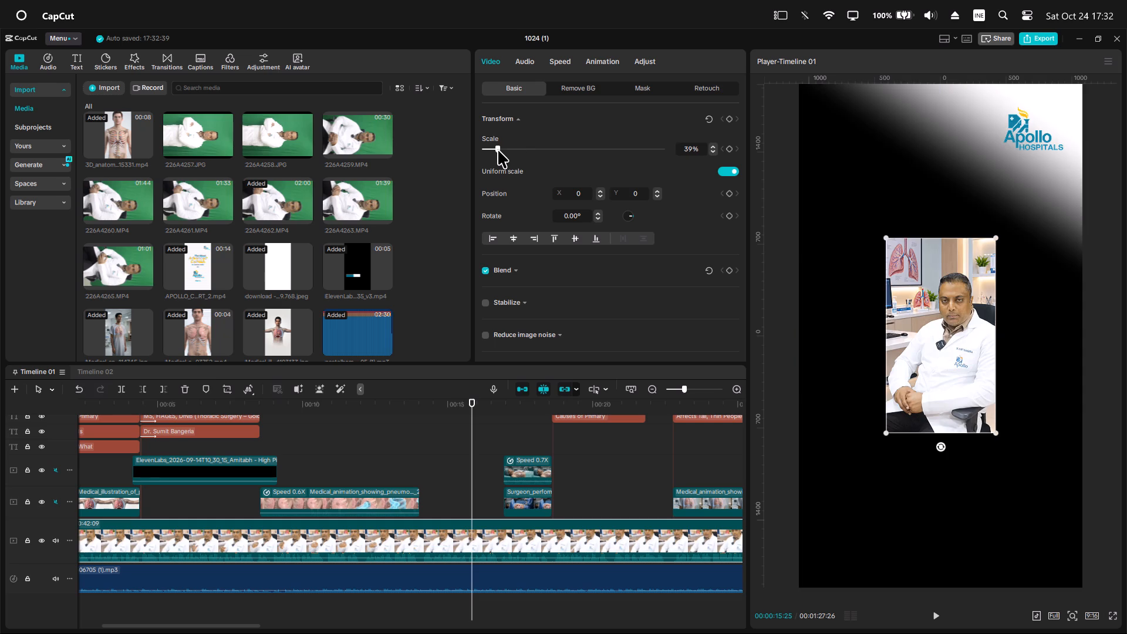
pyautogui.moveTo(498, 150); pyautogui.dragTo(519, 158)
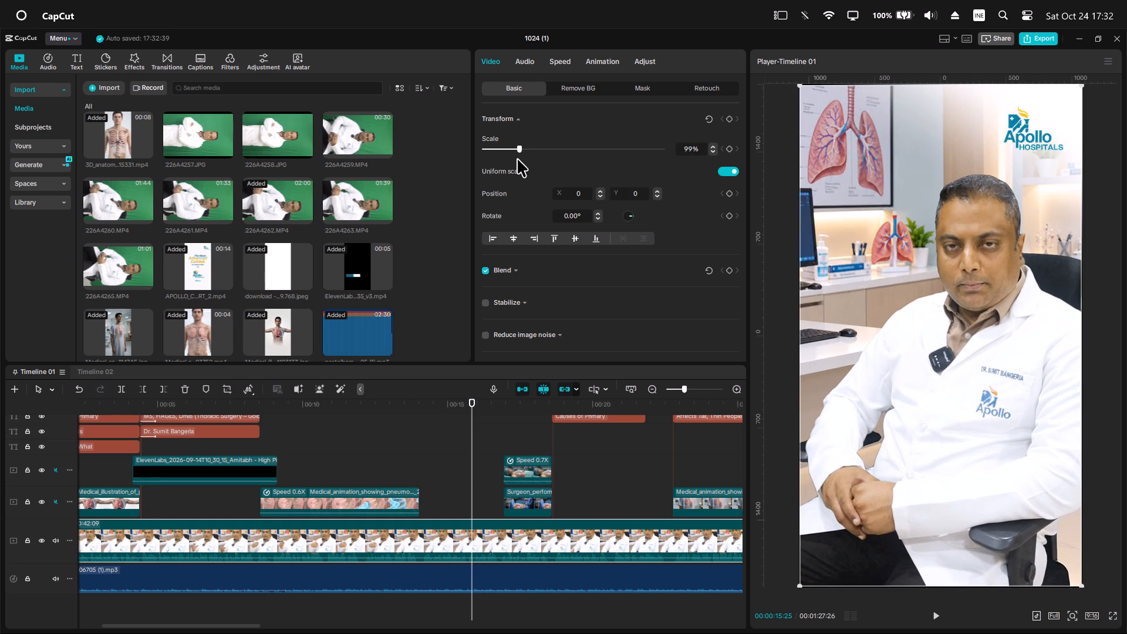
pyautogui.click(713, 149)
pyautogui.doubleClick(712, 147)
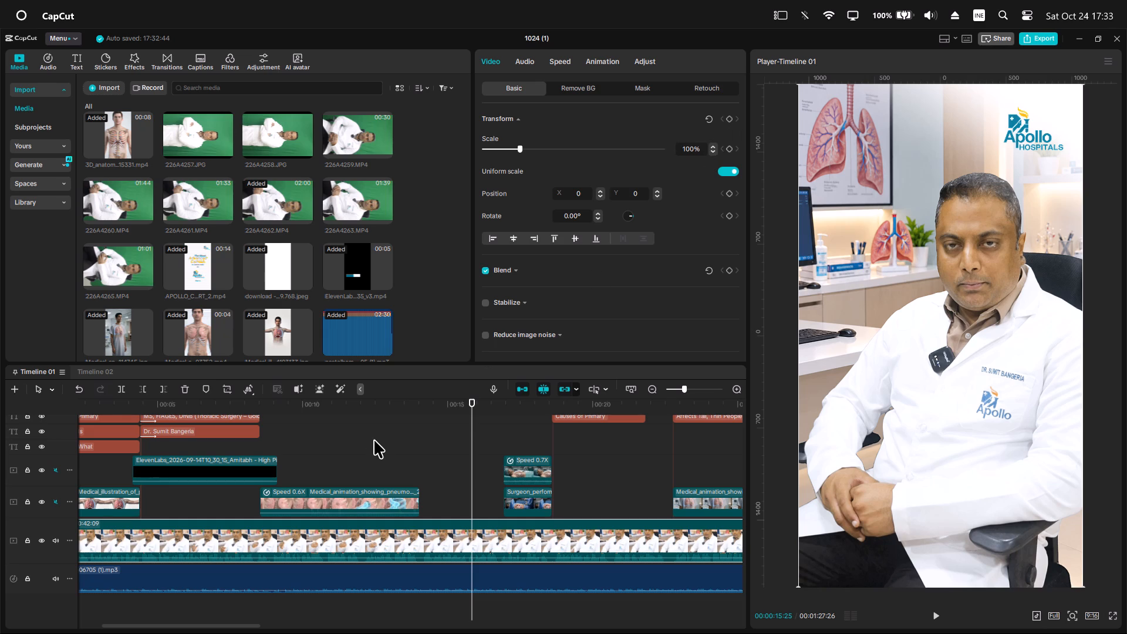
# Return the playhead to the very start of Timeline 01, with the upper caption and logo tracks in view.
pyautogui.scroll(4, 369, 448)
pyautogui.moveTo(301, 413); pyautogui.dragTo(0, 308)
pyautogui.scroll(7, 164, 496)
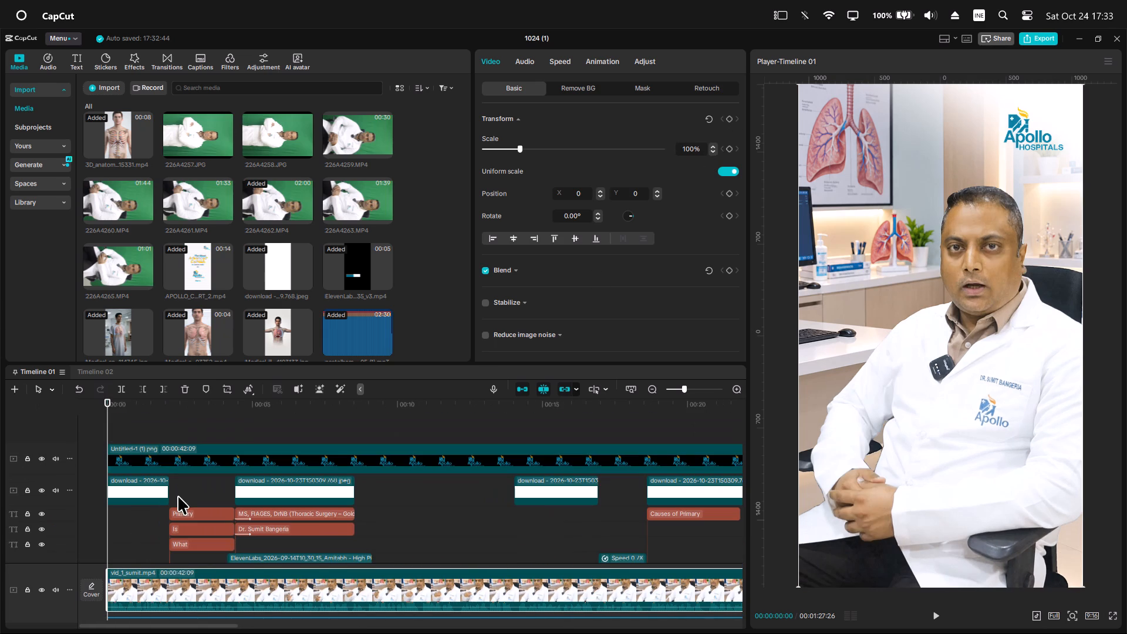
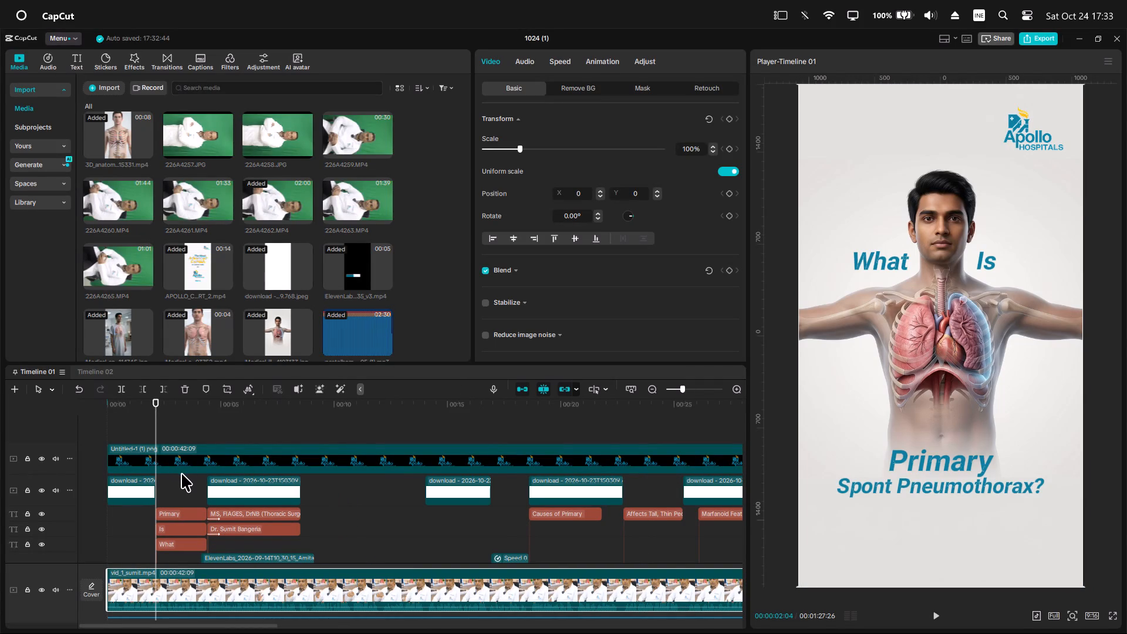
# Add a default text clip on a new track above the logo, starting at 00:00:02:04 over the anatomy illustration.
pyautogui.moveTo(151, 414); pyautogui.dragTo(203, 443)
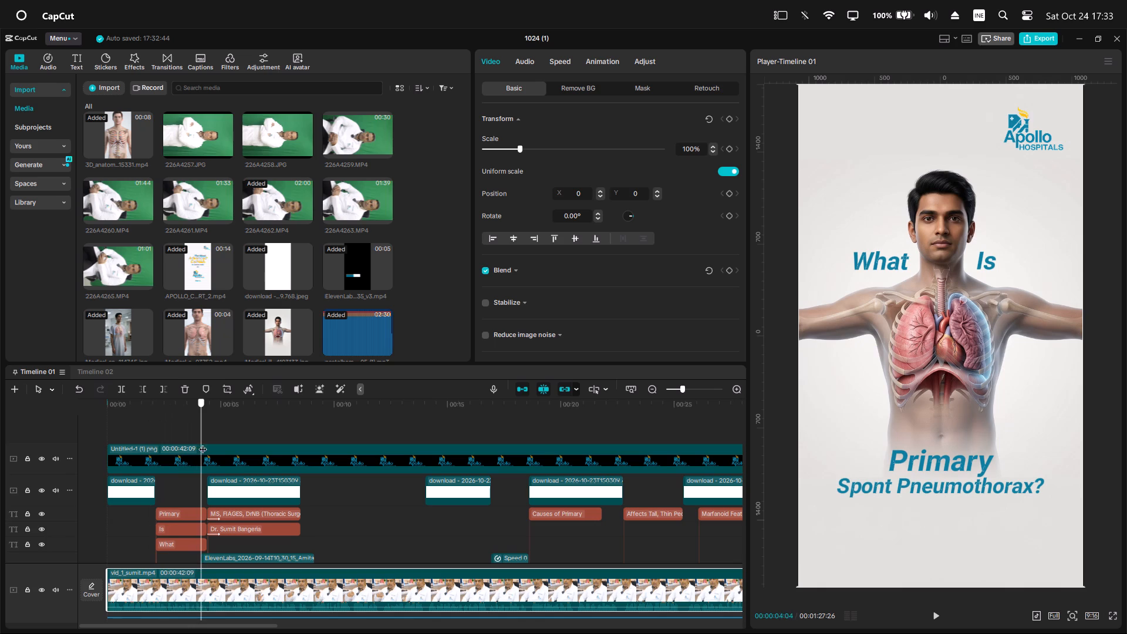
pyautogui.moveTo(203, 443); pyautogui.dragTo(154, 443)
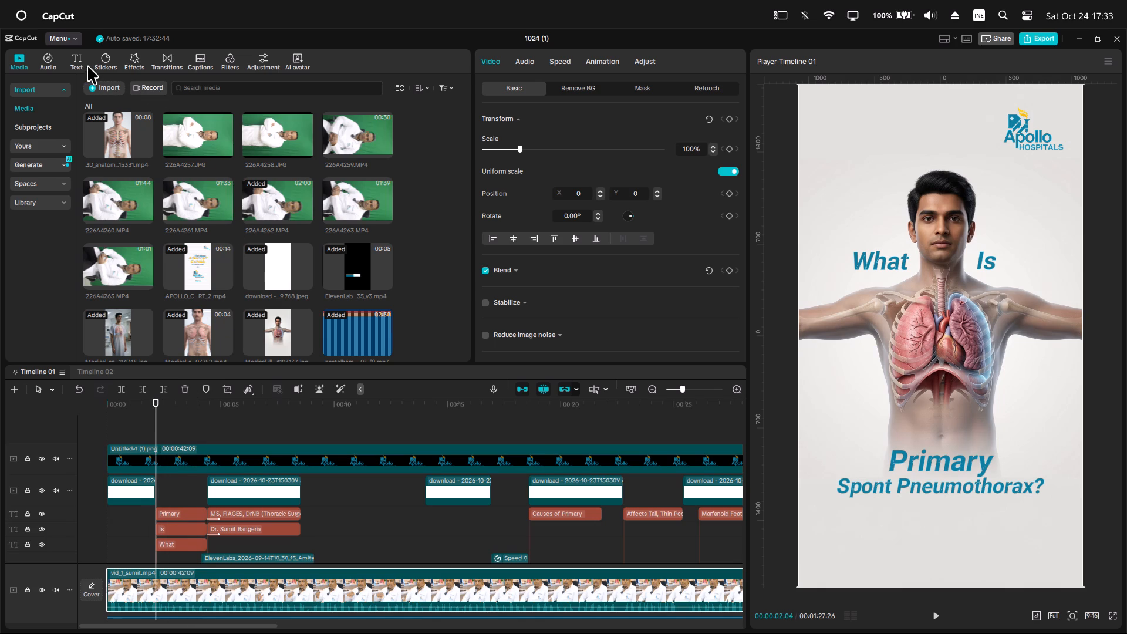
pyautogui.click(83, 65)
pyautogui.moveTo(103, 106); pyautogui.dragTo(134, 382)
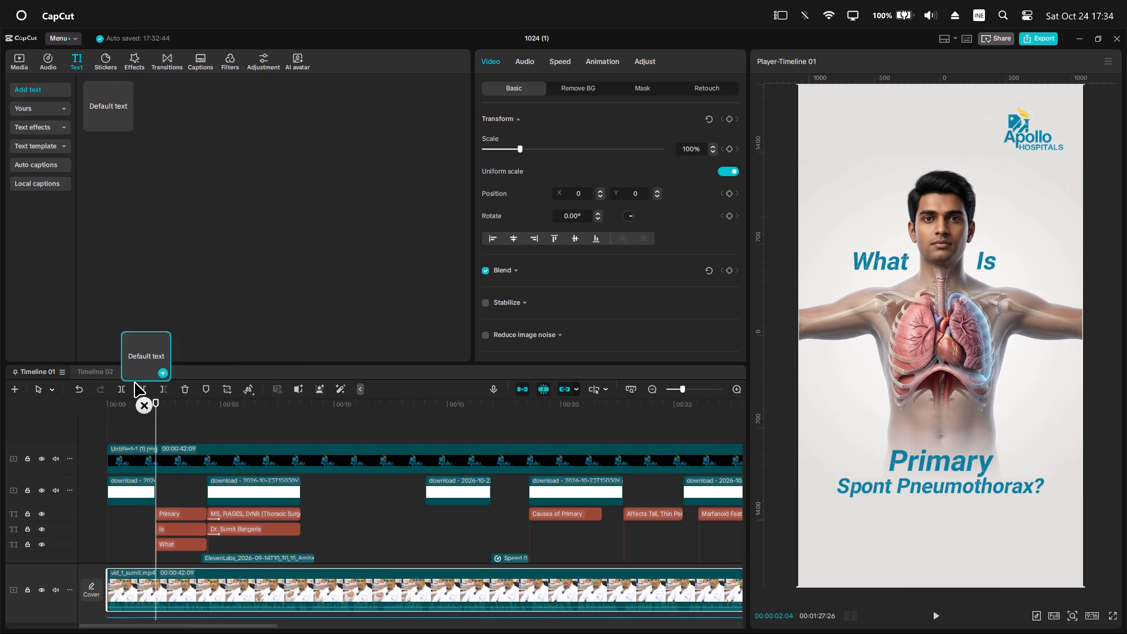
pyautogui.moveTo(134, 382); pyautogui.dragTo(157, 435)
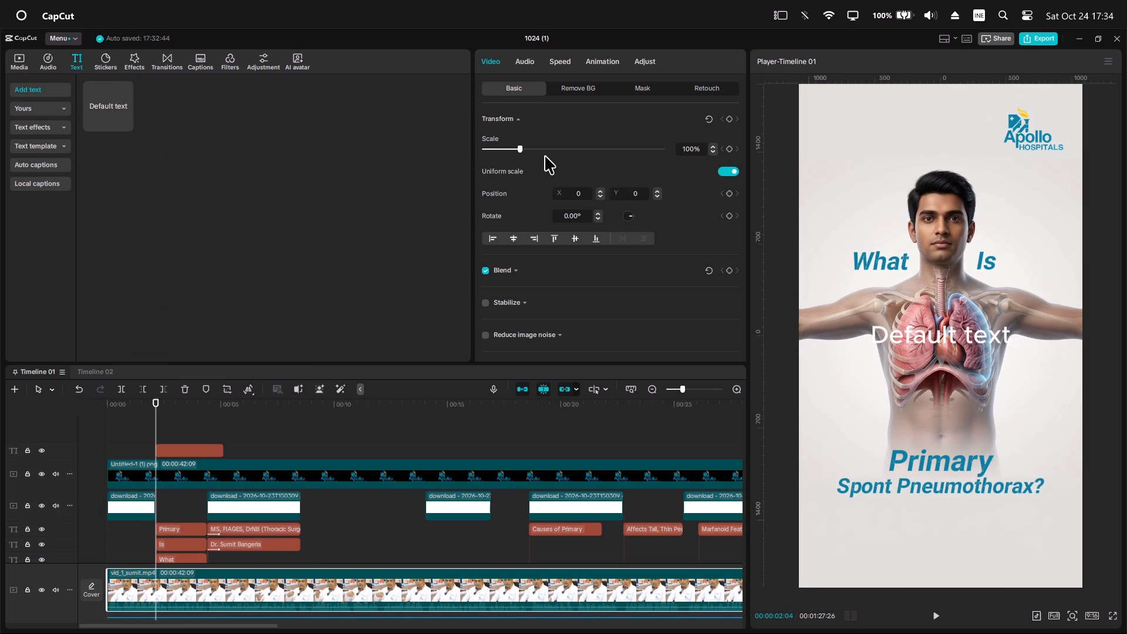
# Enter "Disclaimer: This video contains AI-generated content and is intended solely for educational and health-awareness purposes.", breaking lines after "Disclaimer:" and "intended".
pyautogui.moveTo(546, 125); pyautogui.dragTo(468, 102)
pyautogui.hotkey('ctrl', 'v')
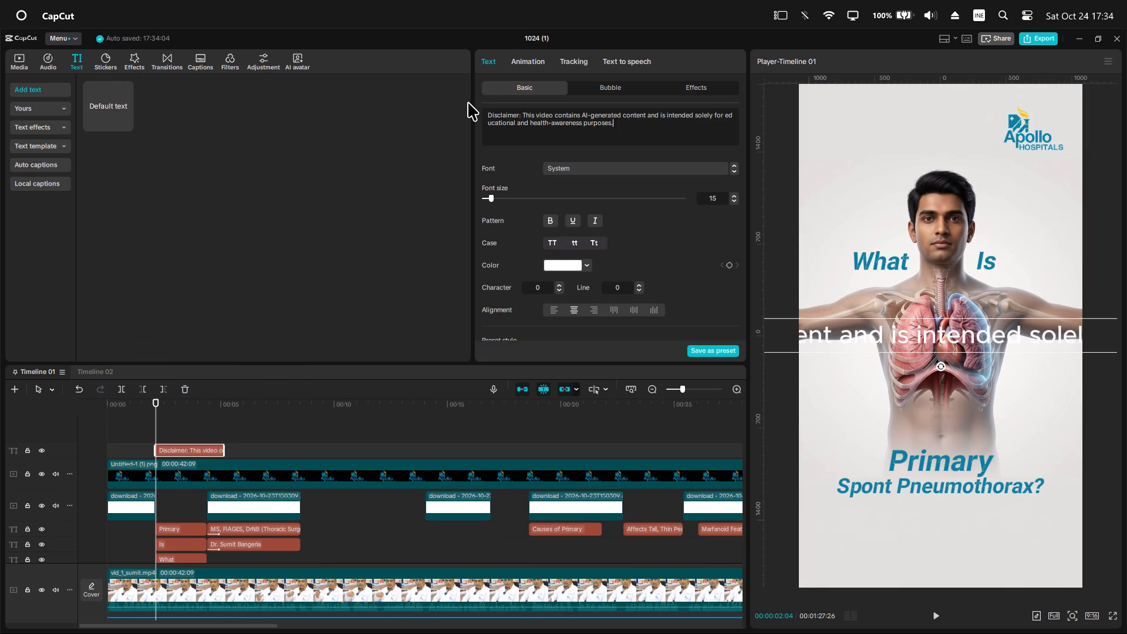
pyautogui.click(523, 117)
pyautogui.press('BackSpace')
pyautogui.press('Return')
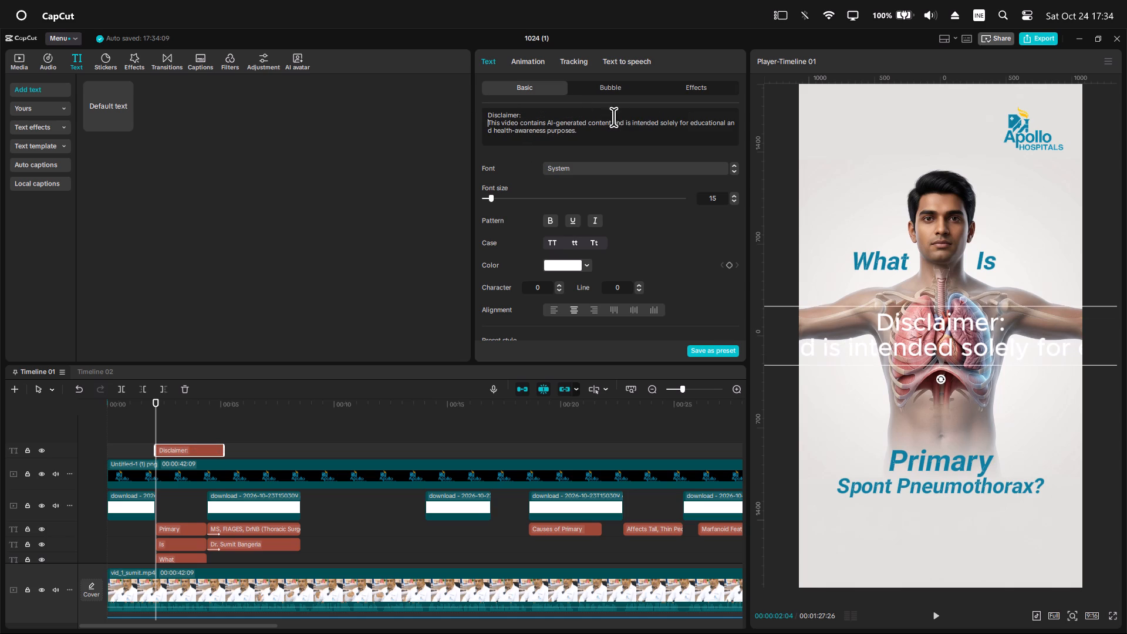
pyautogui.click(660, 124)
pyautogui.press('BackSpace')
pyautogui.press('Return')
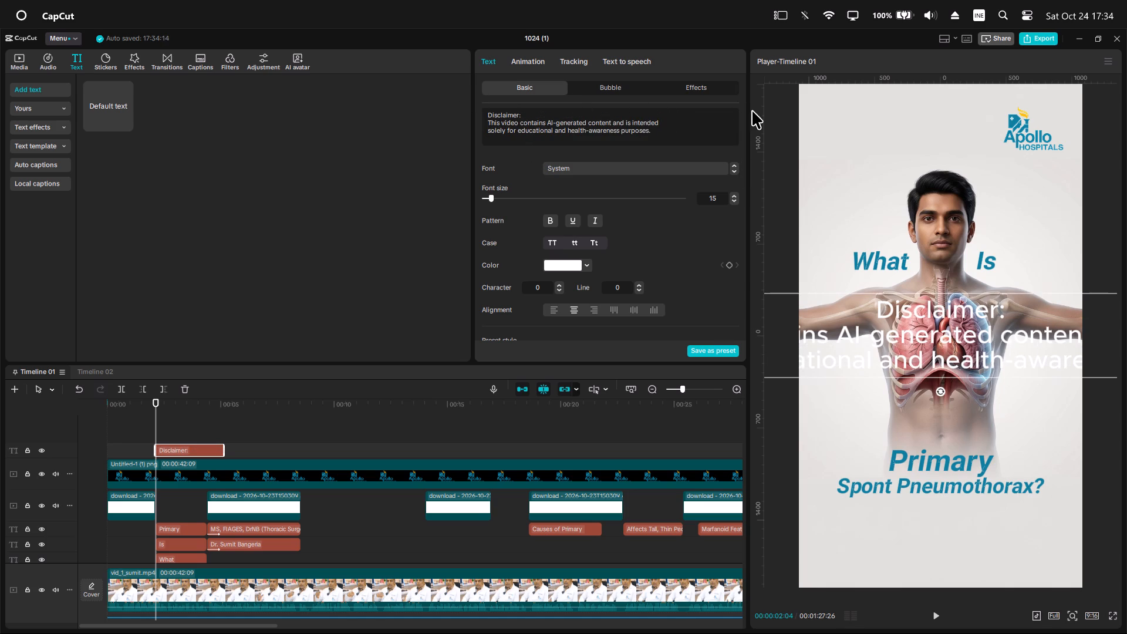
# Set the disclaimer text's font to Roboto.
pyautogui.click(577, 167)
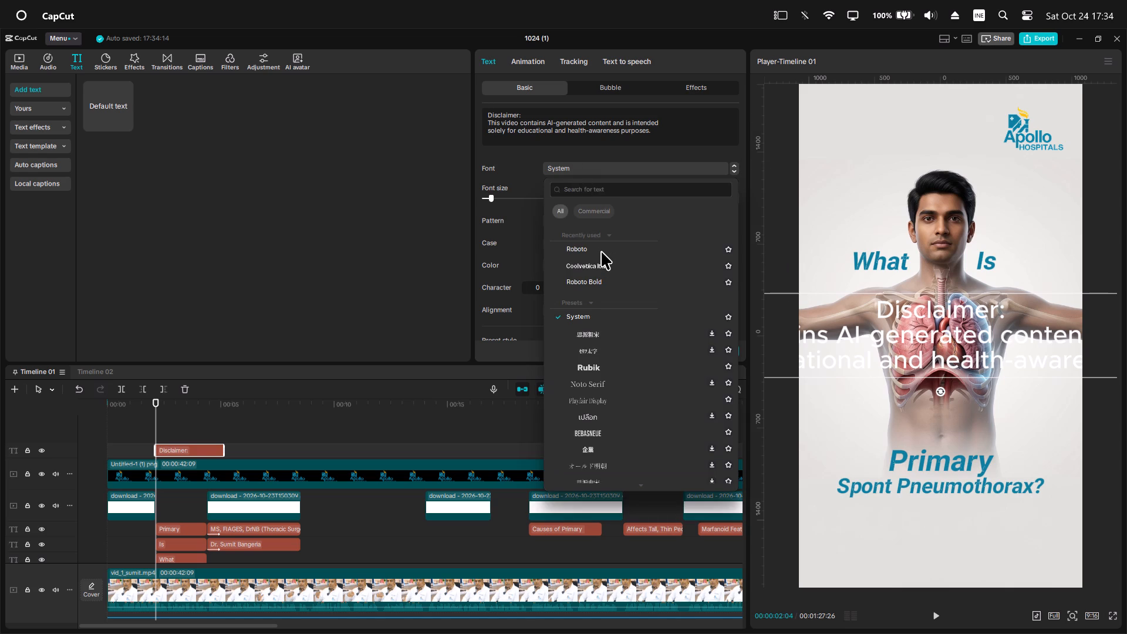
pyautogui.click(581, 250)
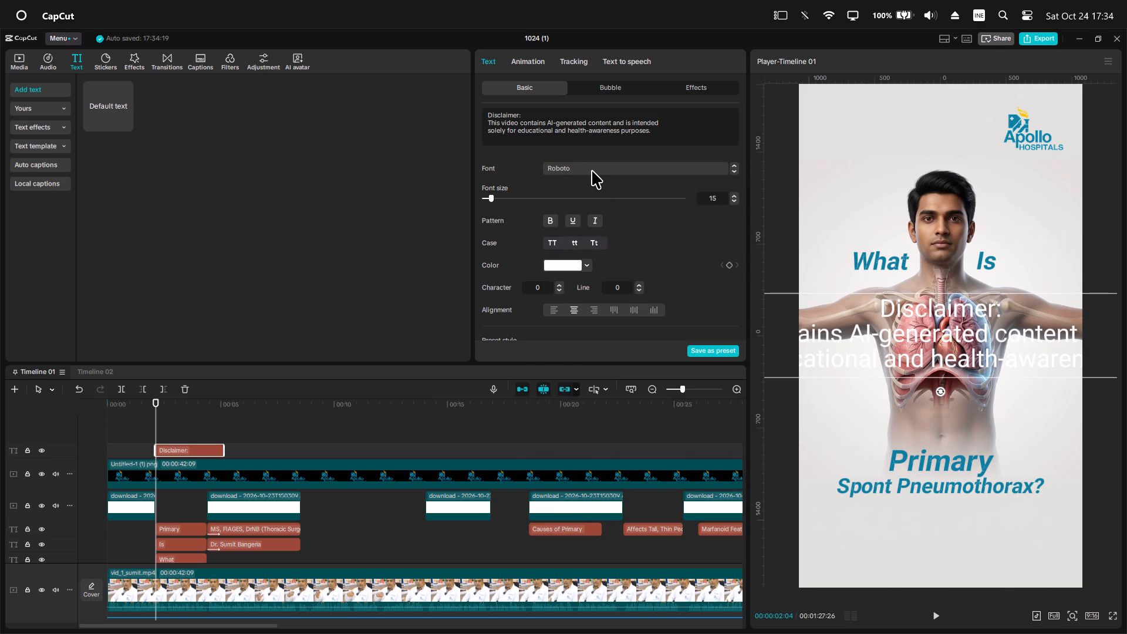
# Give the disclaimer text a black background with 31% opacity and 13% rounded corners.
pyautogui.scroll(-9, 620, 228)
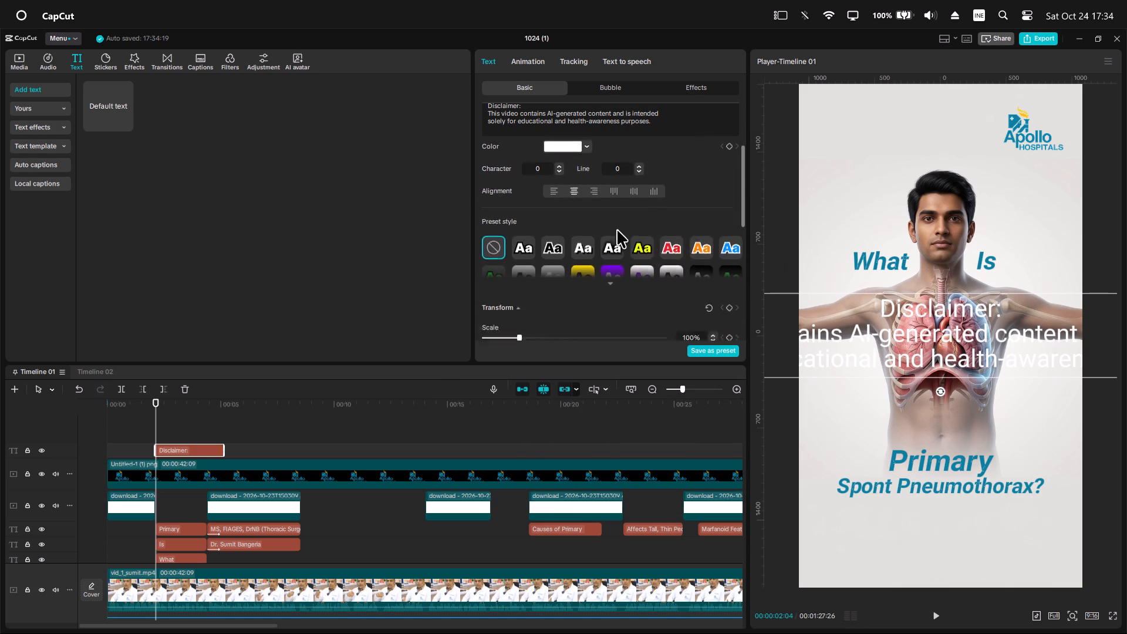
pyautogui.scroll(-20, 617, 230)
pyautogui.scroll(-4, 535, 270)
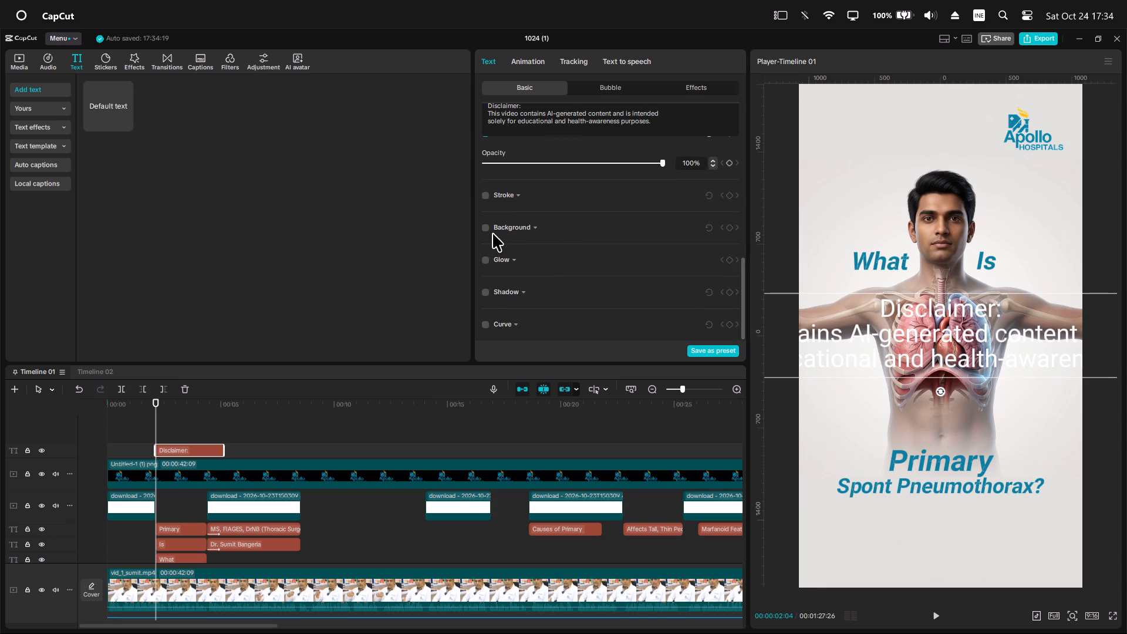
pyautogui.click(489, 230)
pyautogui.click(486, 227)
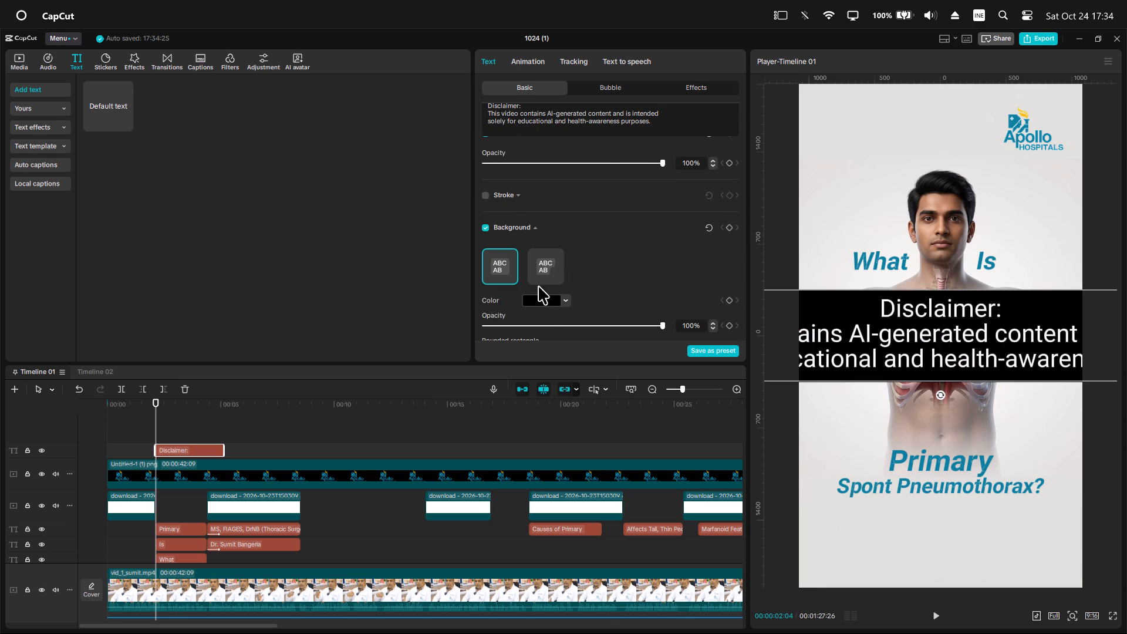
pyautogui.click(532, 325)
pyautogui.moveTo(532, 326); pyautogui.dragTo(536, 326)
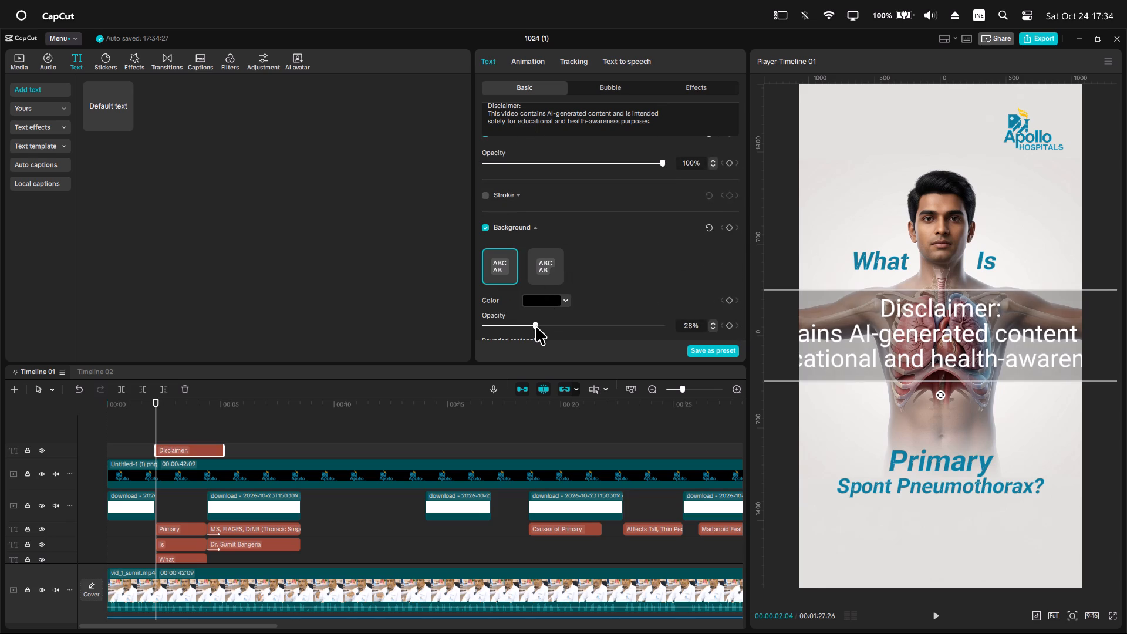
pyautogui.moveTo(536, 326); pyautogui.dragTo(539, 328)
pyautogui.scroll(-2, 605, 272)
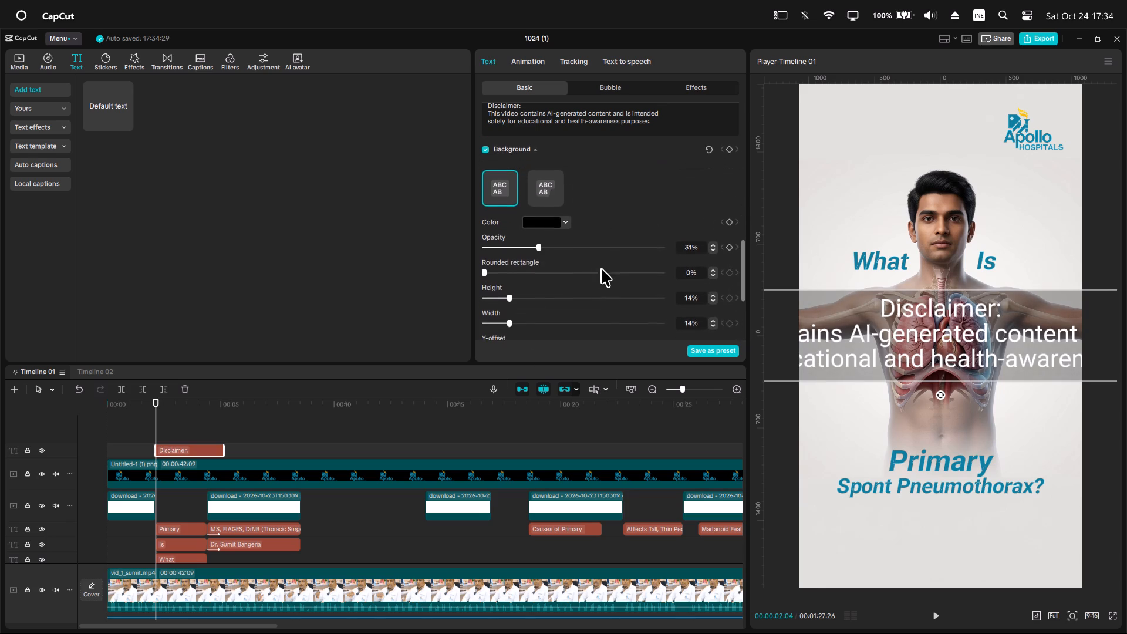
pyautogui.moveTo(491, 268); pyautogui.dragTo(508, 274)
pyautogui.click(642, 208)
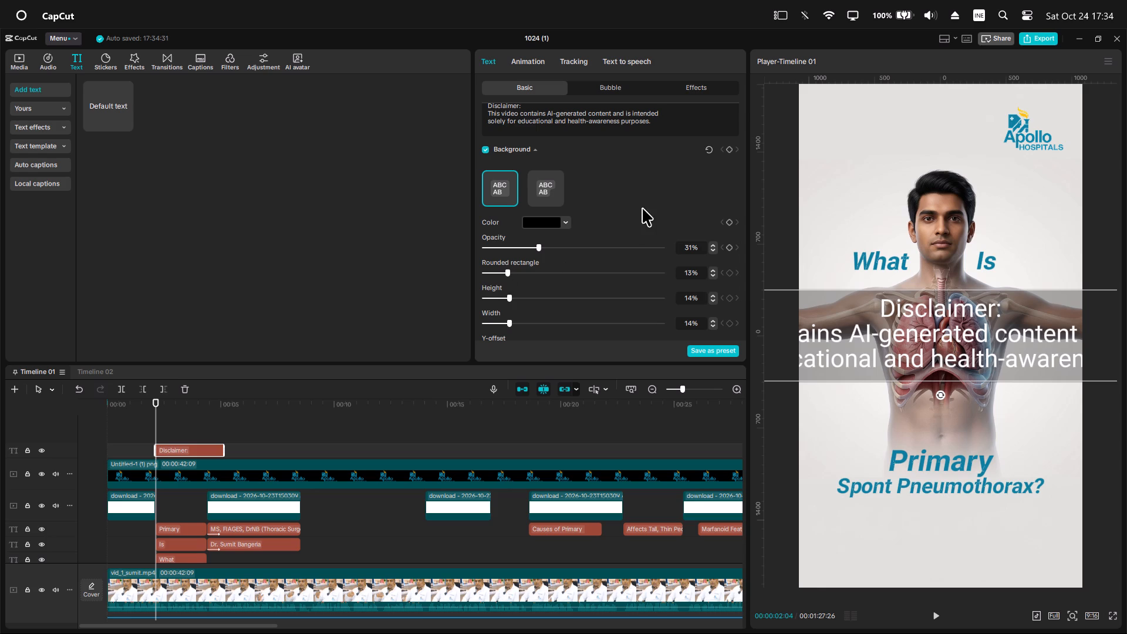
# Shrink the disclaimer to fit within the frame's width and centre it near the bottom of the picture, below the pneumothorax title.
pyautogui.moveTo(837, 333); pyautogui.dragTo(780, 349)
pyautogui.moveTo(894, 329); pyautogui.dragTo(812, 348)
pyautogui.moveTo(932, 342); pyautogui.dragTo(857, 353)
pyautogui.moveTo(971, 345); pyautogui.dragTo(957, 346)
pyautogui.moveTo(1024, 341); pyautogui.dragTo(974, 358)
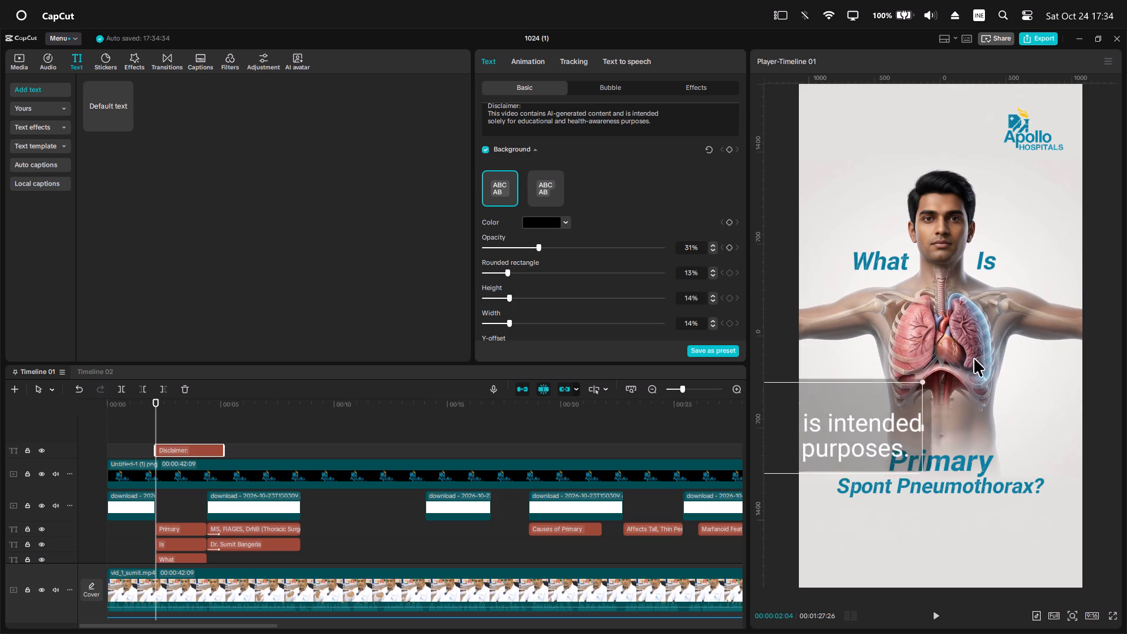
pyautogui.moveTo(974, 358); pyautogui.dragTo(991, 345)
pyautogui.moveTo(997, 338); pyautogui.dragTo(812, 408)
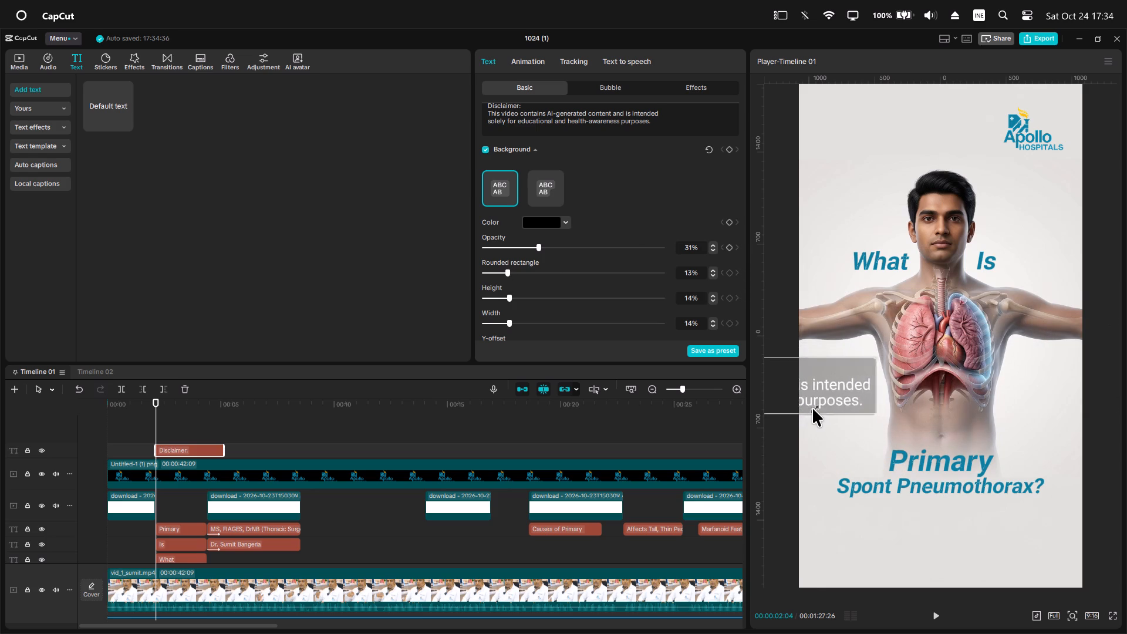
pyautogui.moveTo(812, 408); pyautogui.dragTo(769, 416)
pyautogui.moveTo(820, 392); pyautogui.dragTo(1017, 383)
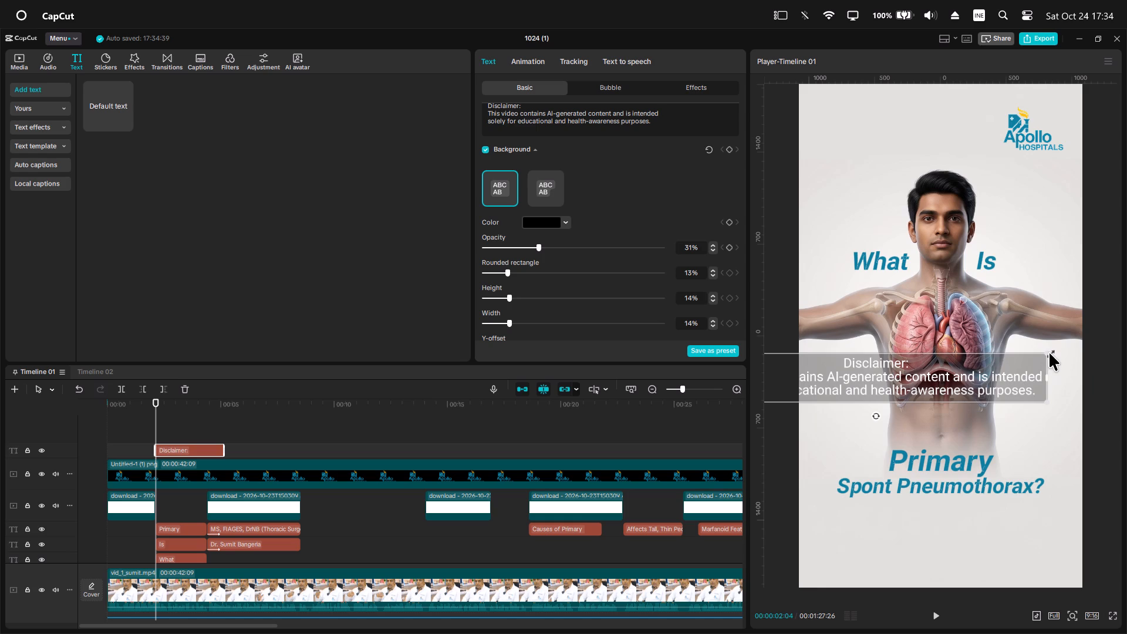
pyautogui.moveTo(1047, 352); pyautogui.dragTo(906, 404)
pyautogui.moveTo(885, 376); pyautogui.dragTo(959, 558)
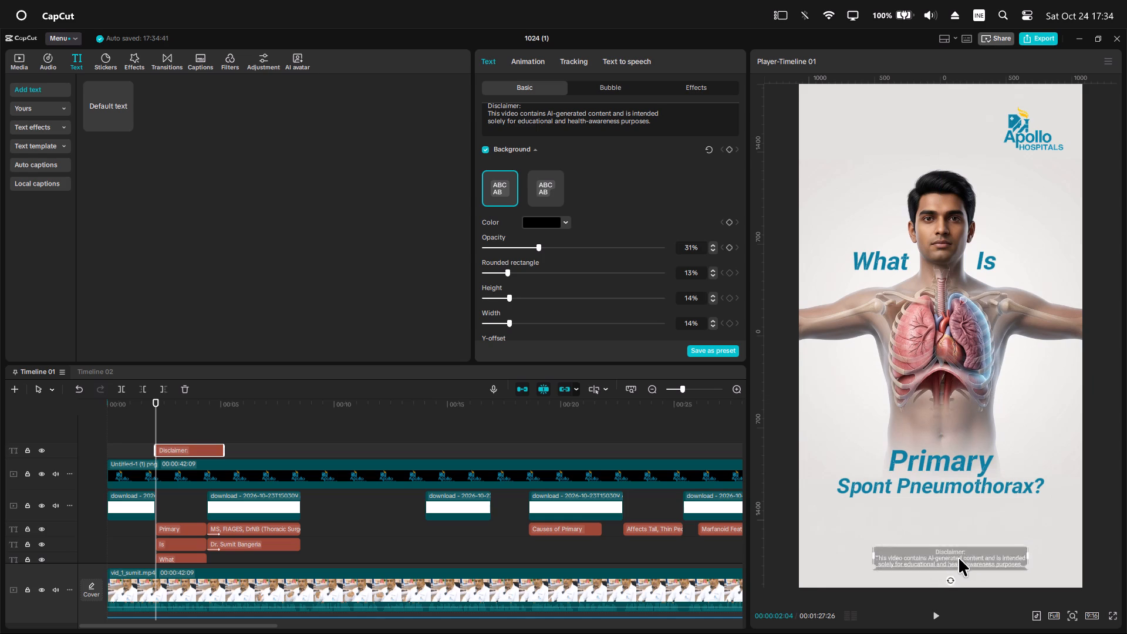
pyautogui.moveTo(959, 558); pyautogui.dragTo(949, 551)
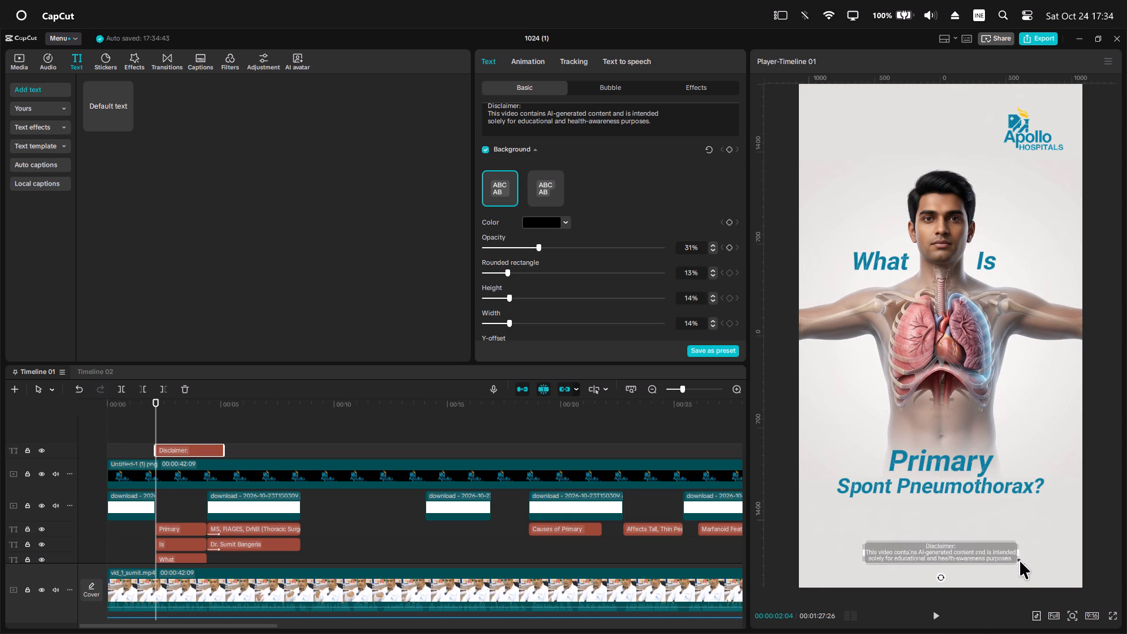
pyautogui.moveTo(1020, 561); pyautogui.dragTo(1050, 569)
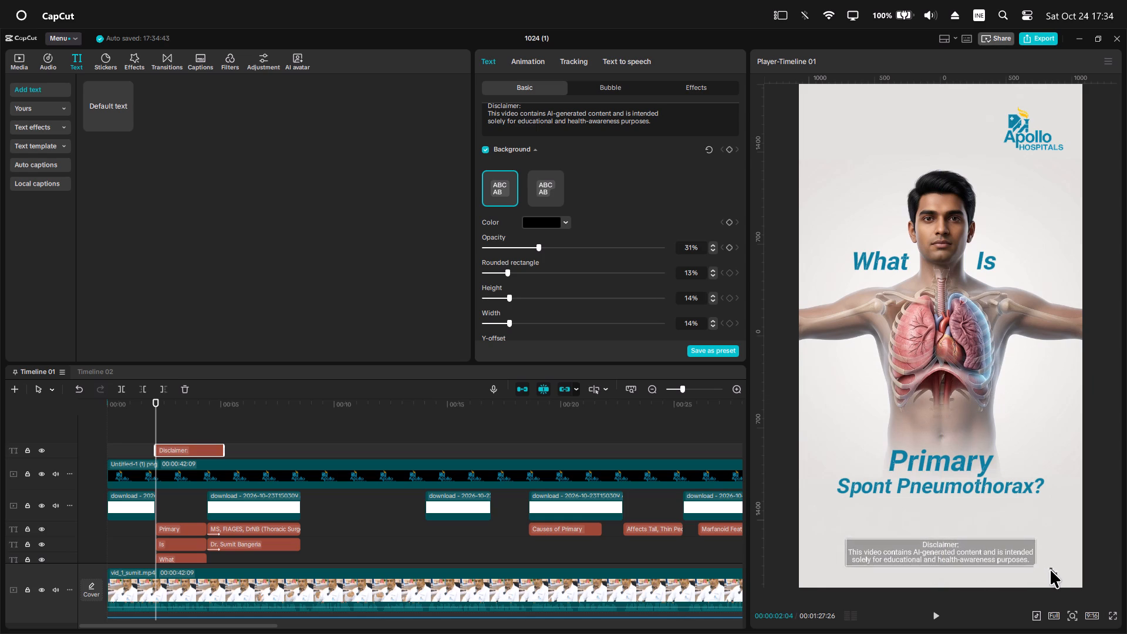
pyautogui.moveTo(1050, 569); pyautogui.dragTo(1063, 573)
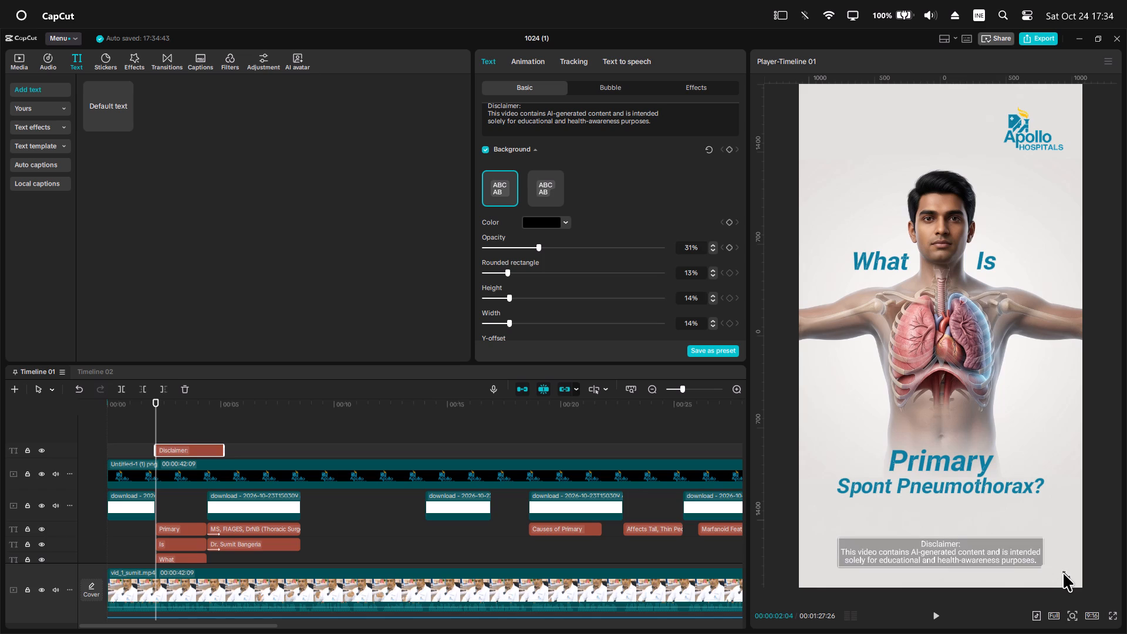
pyautogui.moveTo(1063, 573); pyautogui.dragTo(1064, 573)
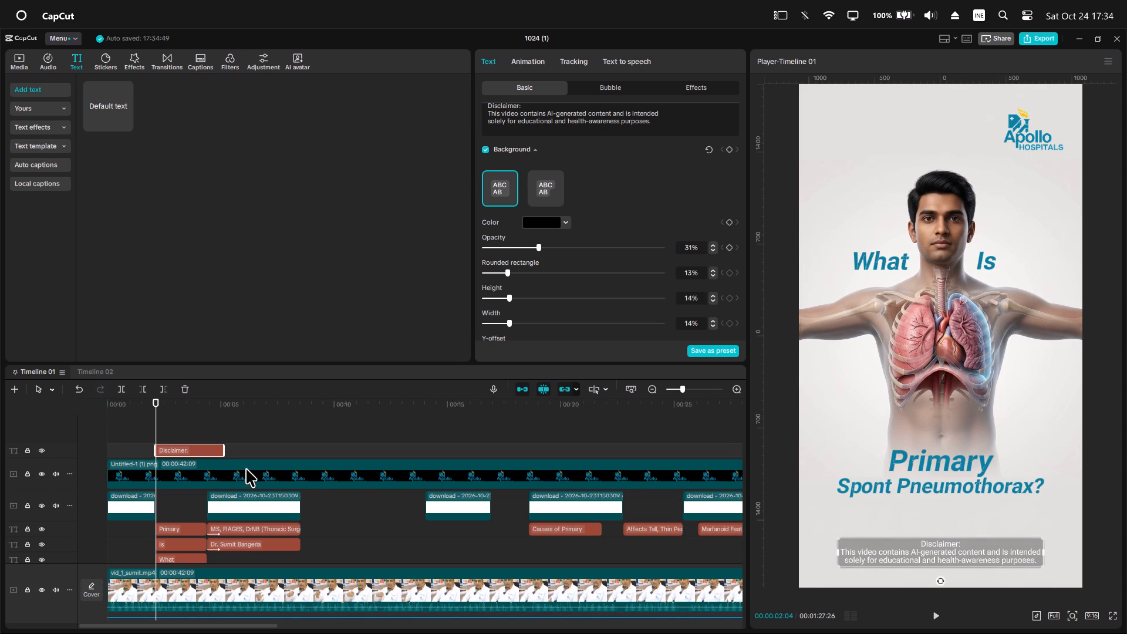
# Trim the end of the disclaimer clip to 00:00:04:12, where the anatomy illustration gives way to the doctor's shot.
pyautogui.doubleClick(205, 416)
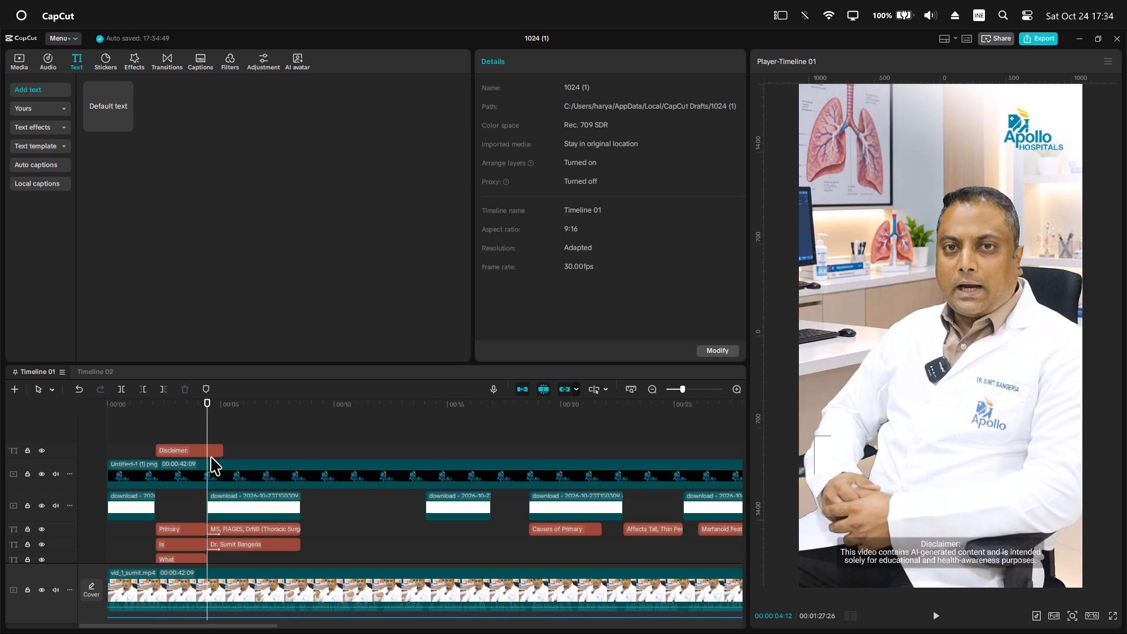
pyautogui.click(211, 455)
pyautogui.press('w')
pyautogui.click(207, 454)
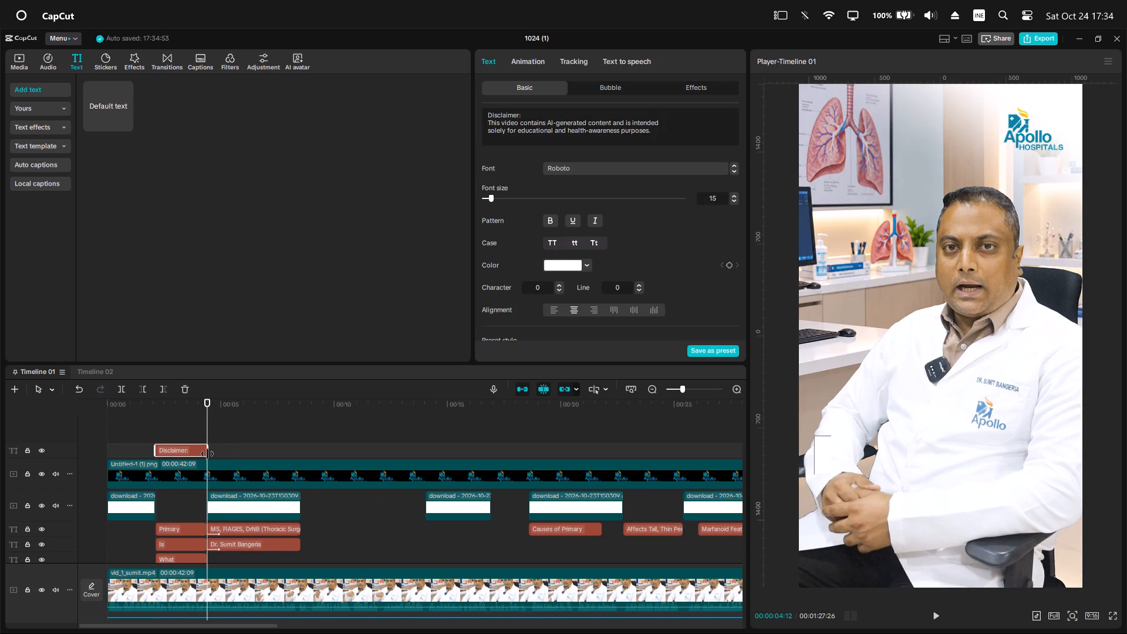
# Copy the disclaimer clip to 00:00:08:16 and extend its end to about 14 seconds, covering the lung animation.
pyautogui.hotkey('ctrl', 'c')
pyautogui.scroll(-9, 266, 480)
pyautogui.click(306, 412)
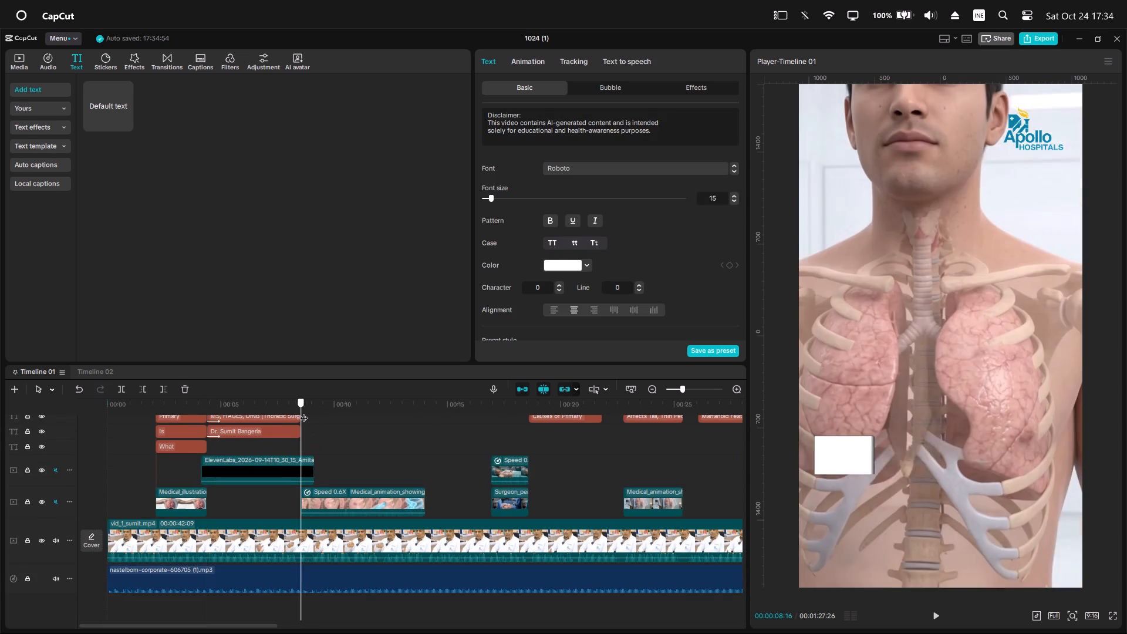
pyautogui.hotkey('ctrl', 'v')
pyautogui.scroll(-5, 349, 469)
pyautogui.scroll(2, 356, 468)
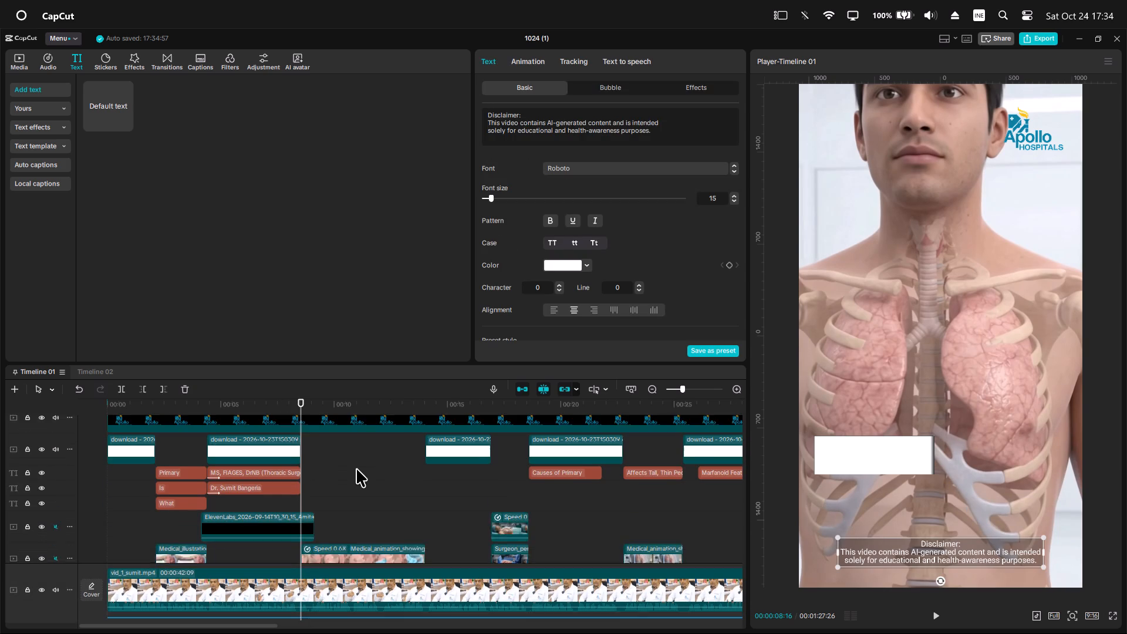
pyautogui.scroll(2, 347, 467)
pyautogui.moveTo(353, 439); pyautogui.dragTo(432, 458)
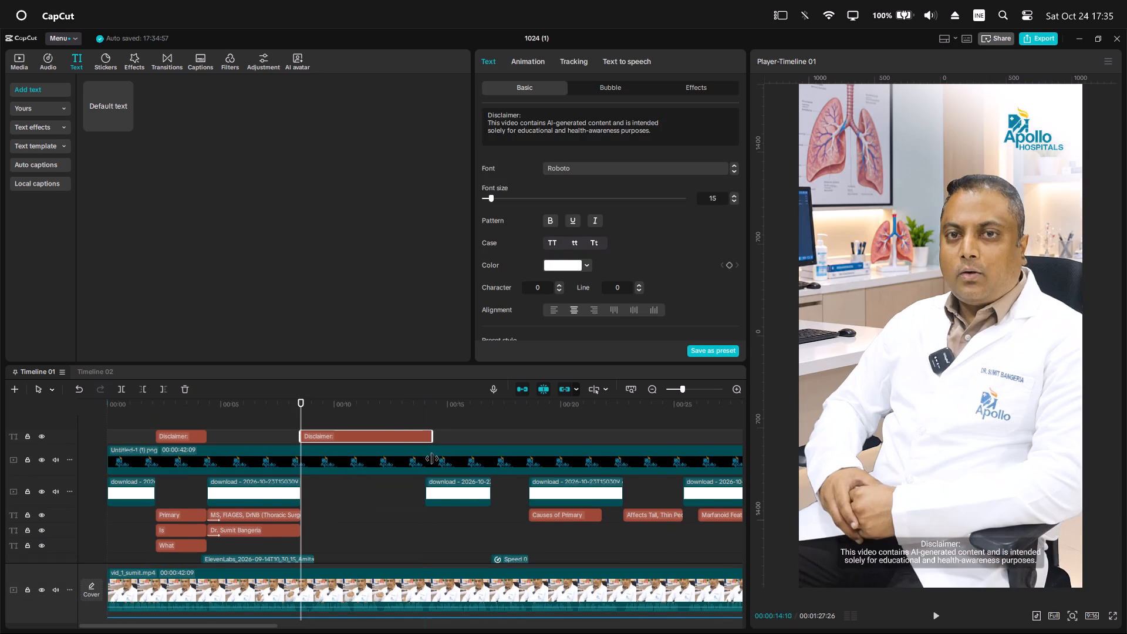
pyautogui.moveTo(432, 458); pyautogui.dragTo(422, 457)
# Paste another disclaimer at 00:00:16:28 over the surgery clips and trim its end to 00:00:18:18.
pyautogui.scroll(-3, 422, 457)
pyautogui.click(431, 408)
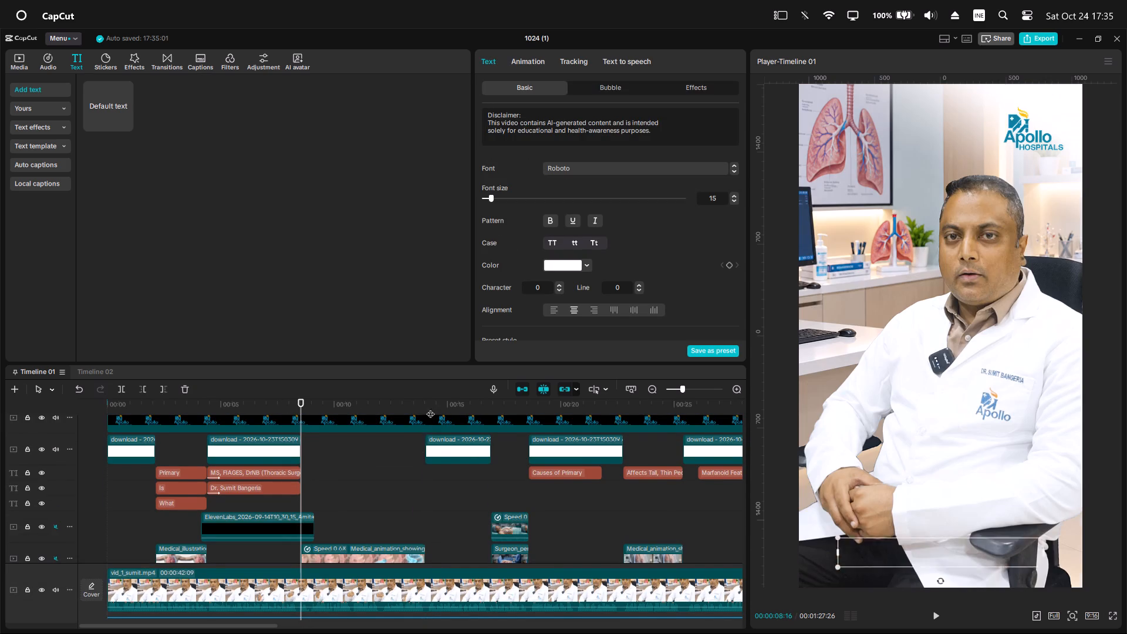
pyautogui.scroll(8, 457, 484)
pyautogui.keyDown('ctrl'); pyautogui.scroll(-8, 457, 484); pyautogui.keyUp('ctrl')
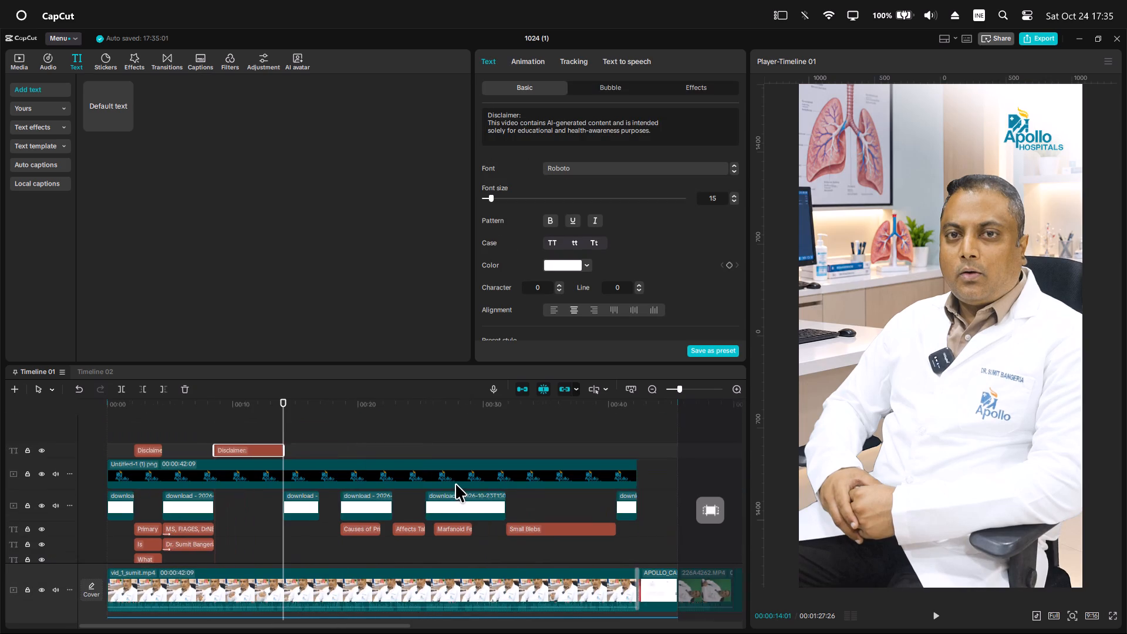
pyautogui.keyDown('ctrl'); pyautogui.scroll(-4, 455, 484); pyautogui.keyUp('ctrl')
pyautogui.moveTo(329, 410); pyautogui.dragTo(323, 410)
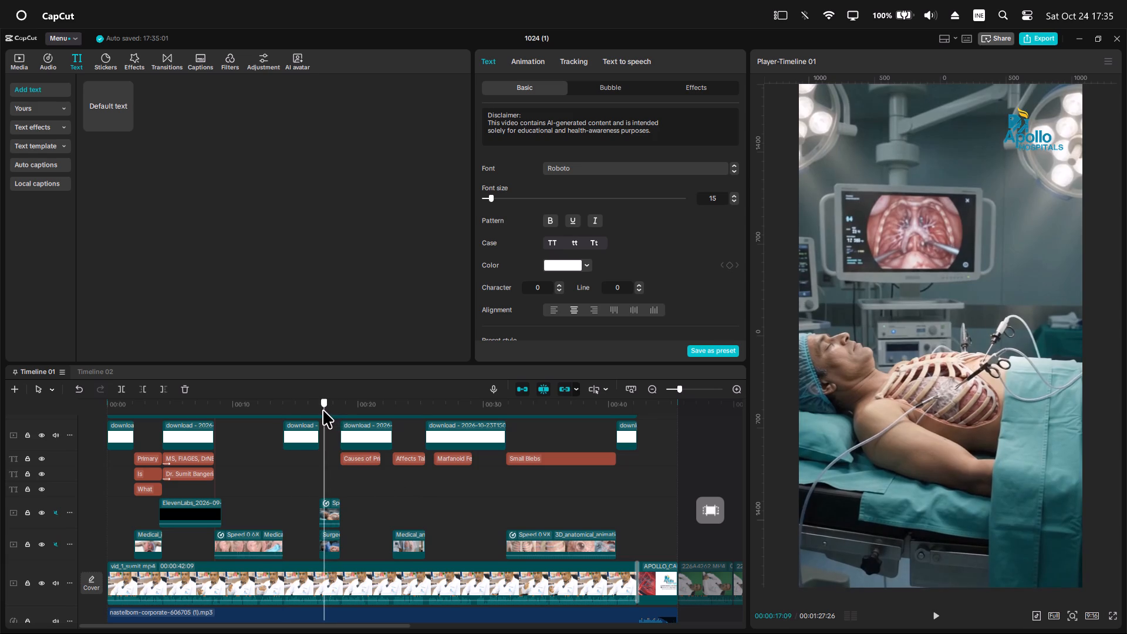
pyautogui.moveTo(323, 410); pyautogui.dragTo(318, 412)
pyautogui.hotkey('ctrl', 'v')
pyautogui.scroll(-5, 362, 468)
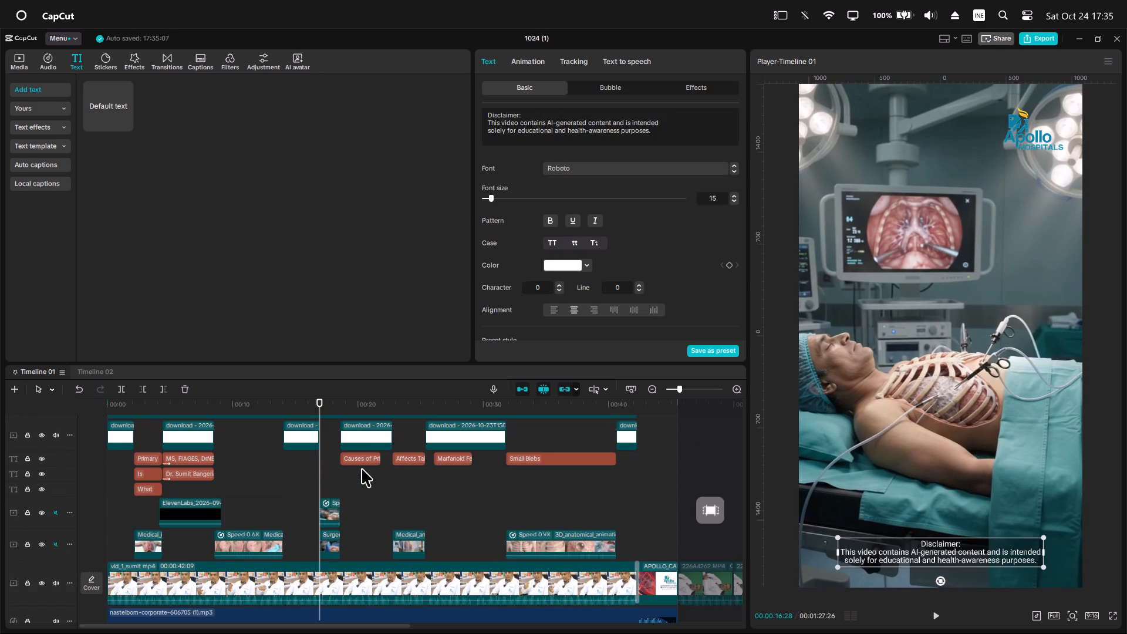
pyautogui.moveTo(351, 410); pyautogui.dragTo(342, 410)
pyautogui.scroll(9, 350, 454)
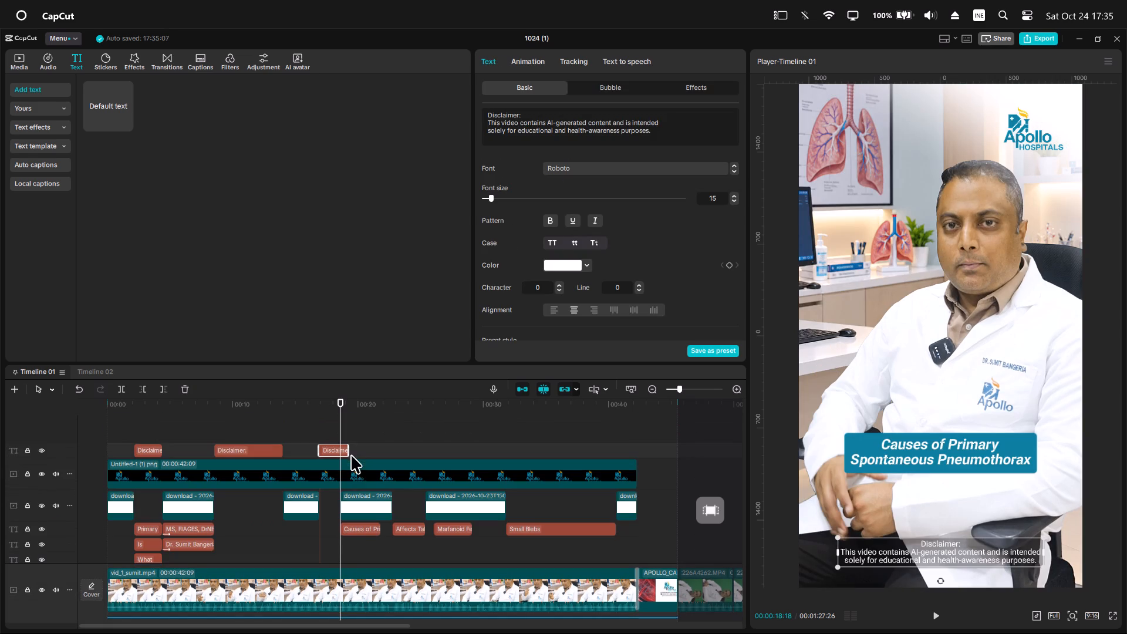
pyautogui.scroll(2, 355, 470)
pyautogui.click(342, 452)
pyautogui.press('w')
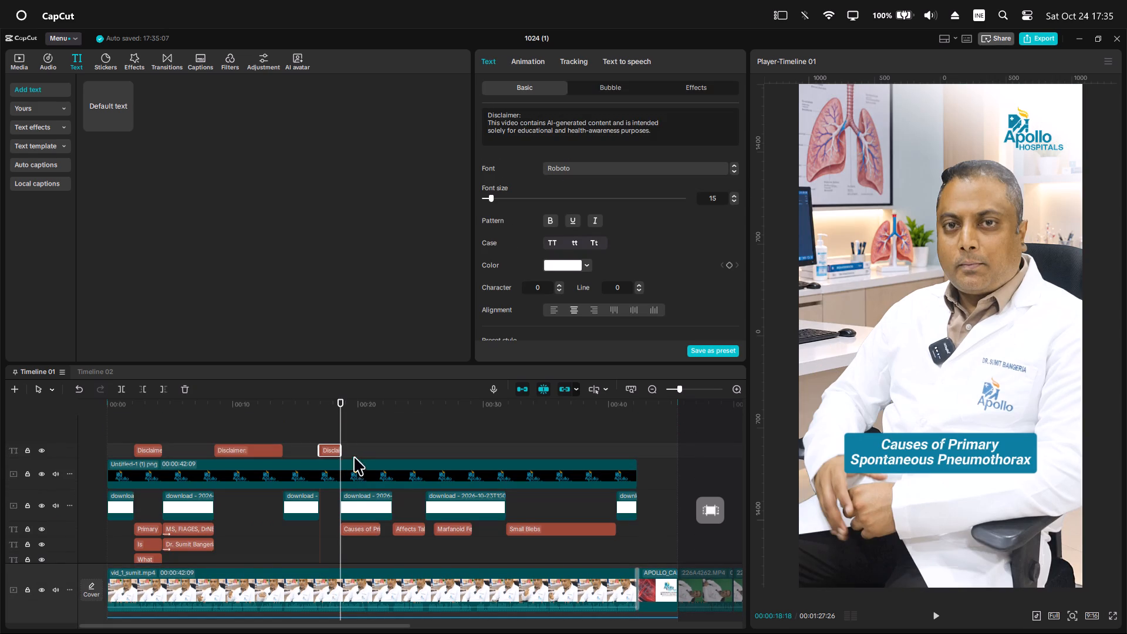
# Paste another disclaimer at 00:00:22:23 over the tall, thin patient illustration and extend its end to 00:00:25:12.
pyautogui.scroll(-5, 366, 464)
pyautogui.moveTo(399, 404); pyautogui.dragTo(389, 408)
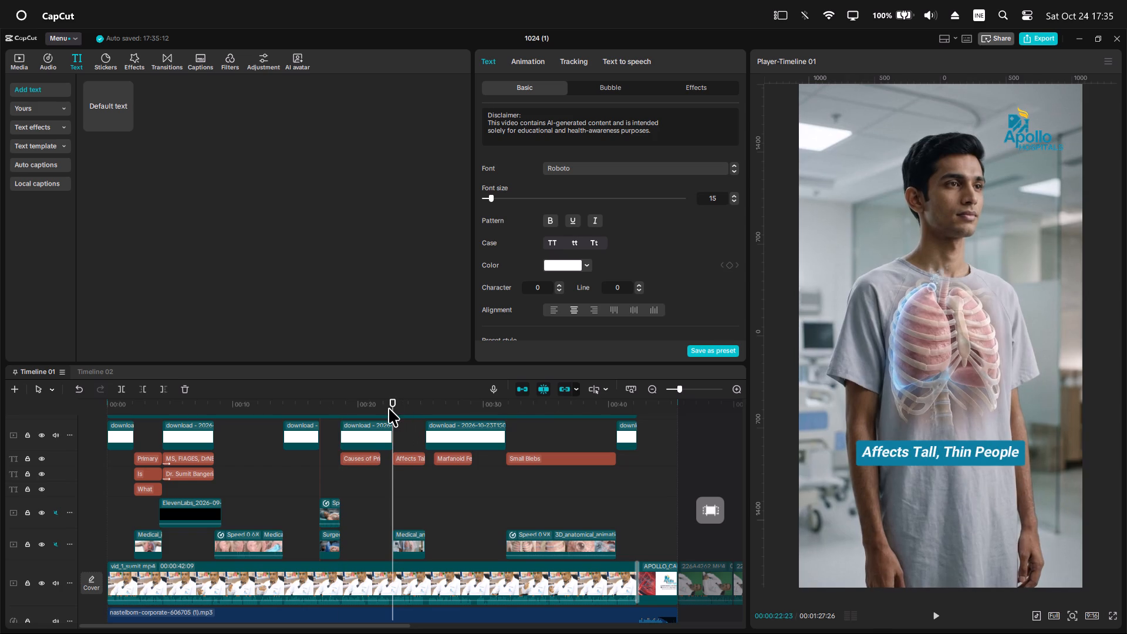
pyautogui.hotkey('ctrl', 'v')
pyautogui.scroll(-11, 392, 423)
pyautogui.moveTo(420, 409); pyautogui.dragTo(427, 413)
pyautogui.scroll(13, 424, 464)
pyautogui.moveTo(419, 447); pyautogui.dragTo(421, 447)
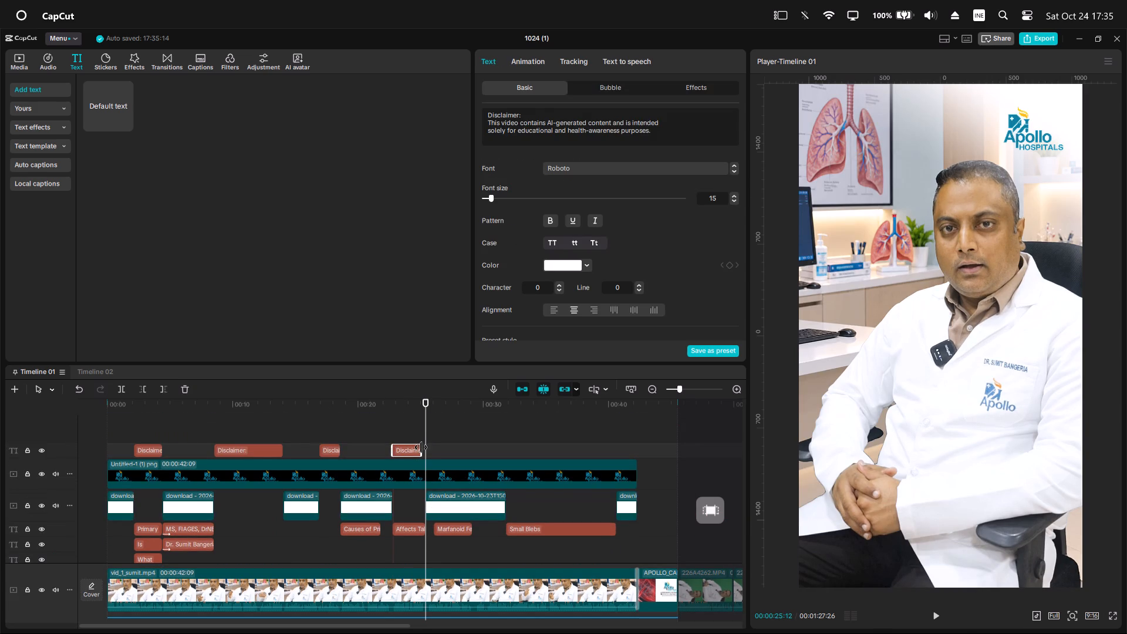
pyautogui.moveTo(421, 447); pyautogui.dragTo(424, 449)
# Paste another disclaimer at 00:00:31:25 over the Small Blebs anatomical animation and extend its end to 00:00:40:19.
pyautogui.scroll(-9, 434, 456)
pyautogui.moveTo(510, 408); pyautogui.dragTo(504, 408)
pyautogui.hotkey('ctrl', 'v')
pyautogui.scroll(-8, 524, 441)
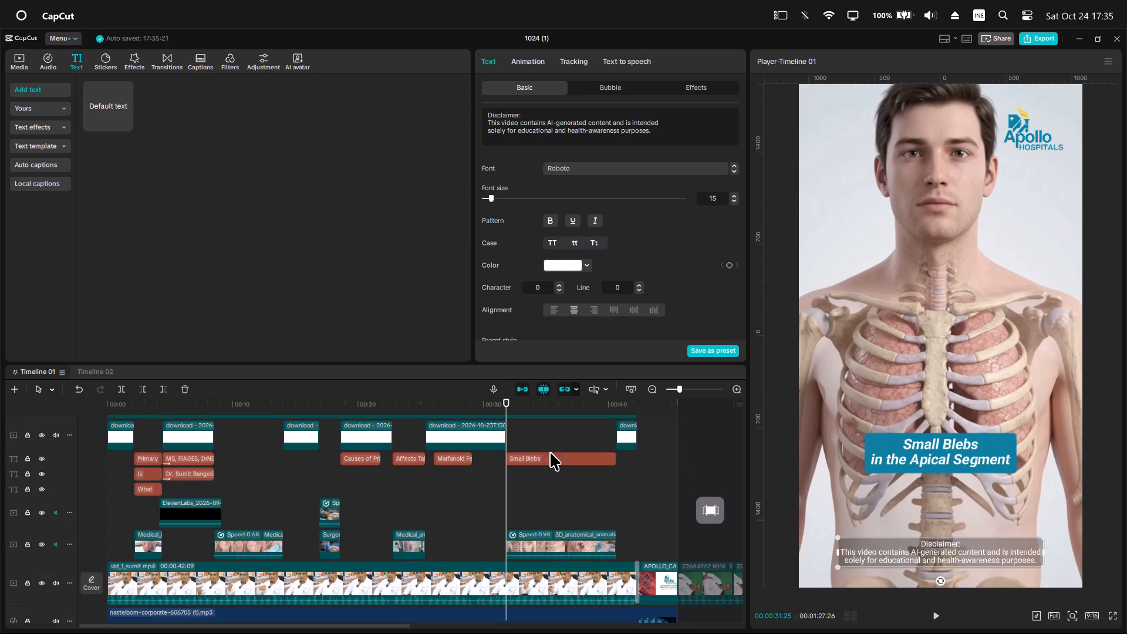
pyautogui.scroll(-2, 550, 452)
pyautogui.moveTo(612, 407); pyautogui.dragTo(620, 412)
pyautogui.scroll(5, 605, 441)
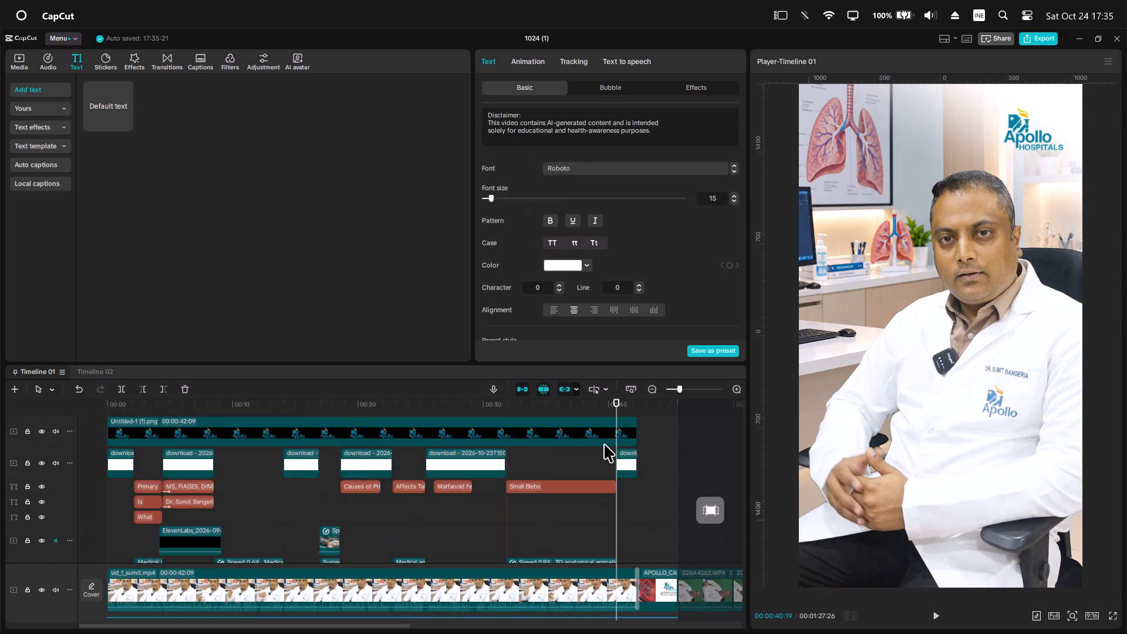
pyautogui.scroll(5, 604, 444)
pyautogui.moveTo(536, 451); pyautogui.dragTo(615, 466)
# Export Timeline 01 as a video named Apollo_-sumit_sir-vid, keeping the preset 2K, H.264, mp4 and 30fps settings.
pyautogui.click(1031, 32)
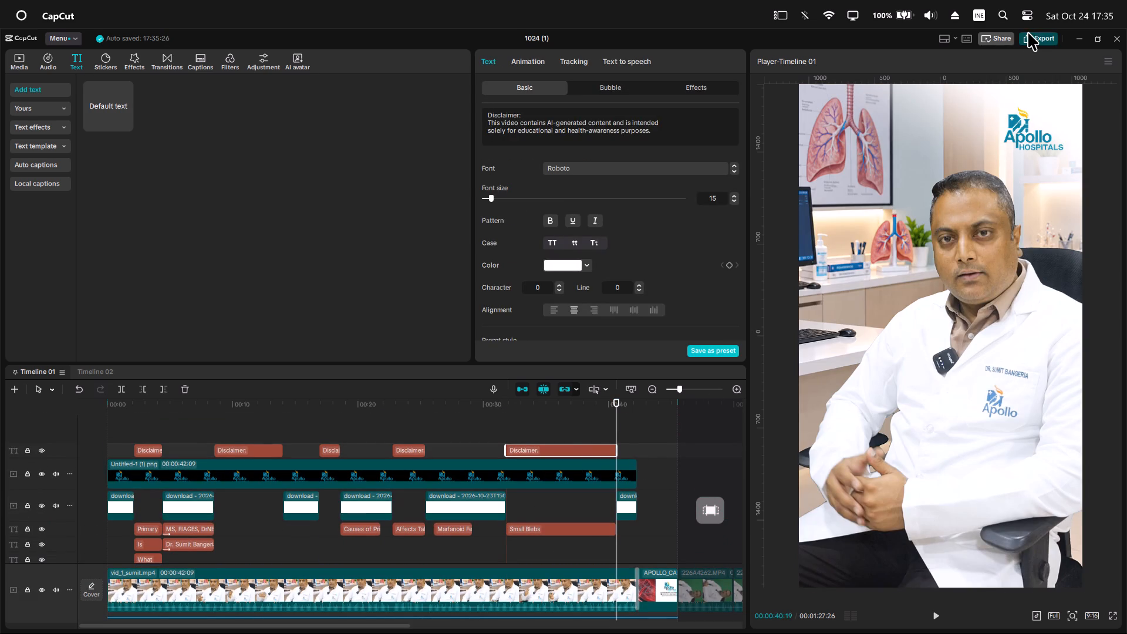
pyautogui.moveTo(672, 196); pyautogui.dragTo(586, 191)
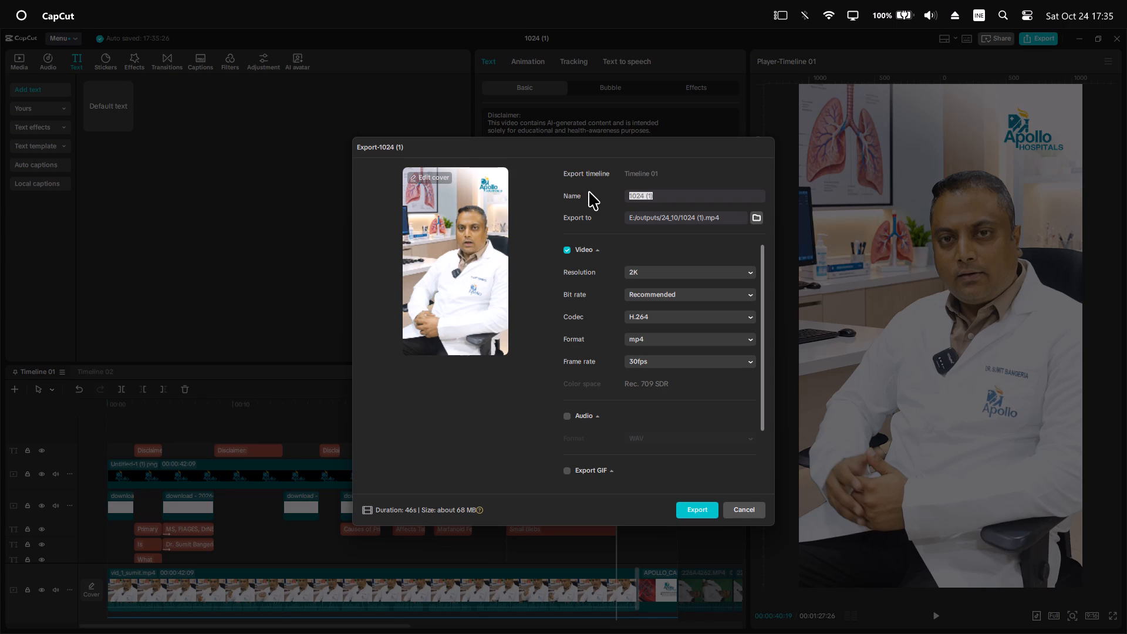
pyautogui.write('Apll')
pyautogui.press('BackSpace')
pyautogui.press('BackSpace')
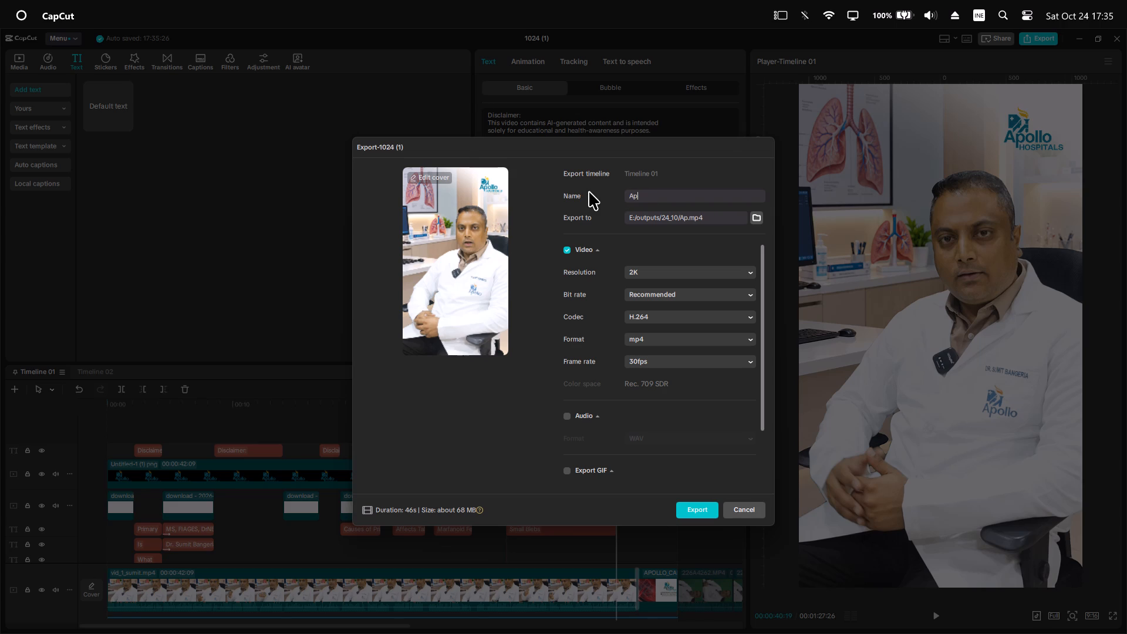
pyautogui.press('o')
pyautogui.write('llo')
pyautogui.write('_S')
pyautogui.press('BackSpace')
pyautogui.press('-')
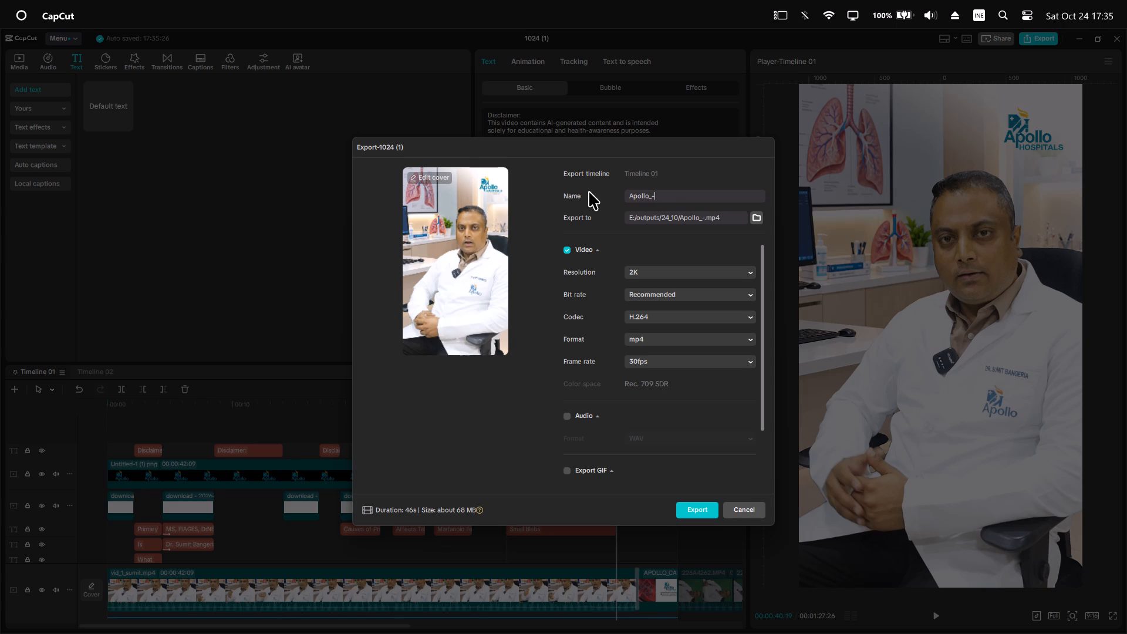
pyautogui.write('sumit_sir')
pyautogui.write('-vid')
pyautogui.press('Return')
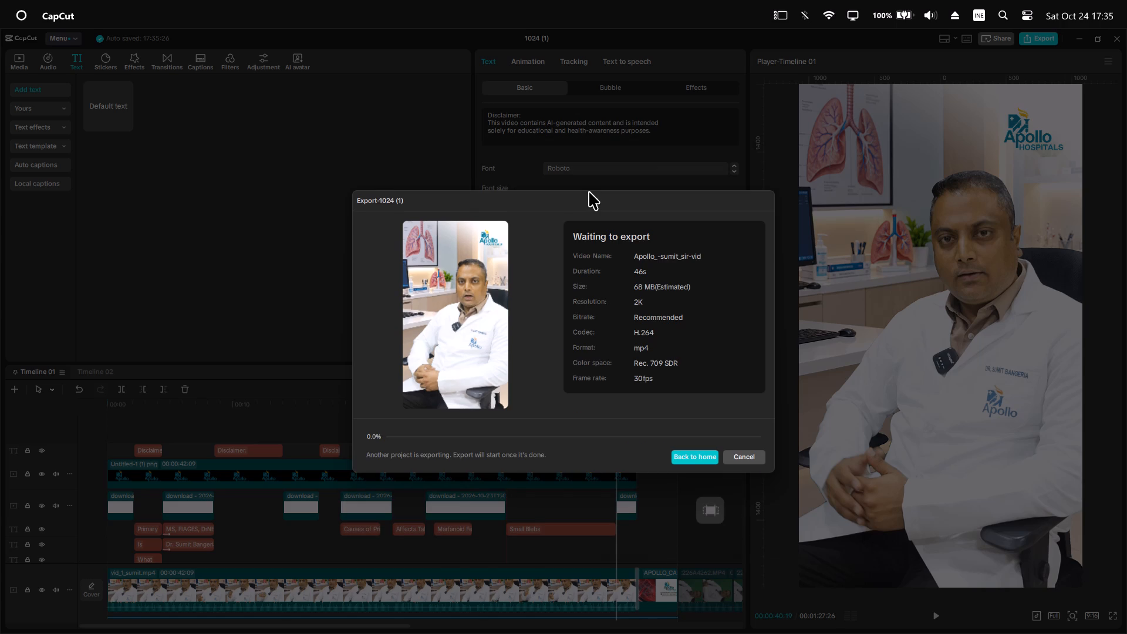
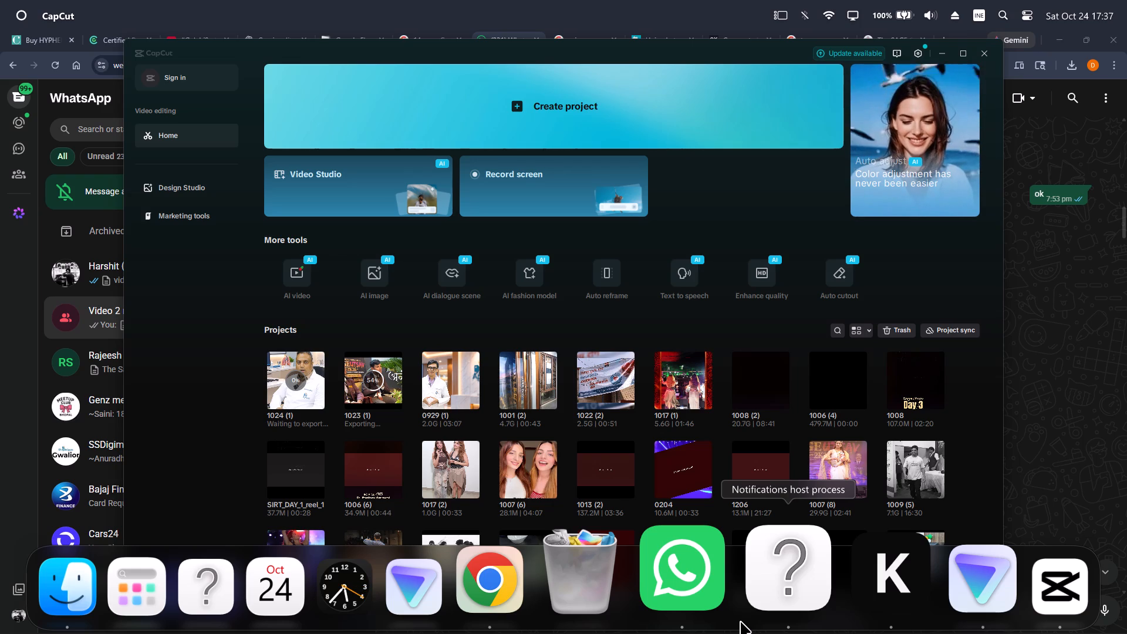
# Look through the saved video projects, from the most recent down to the older Apollo ones and back.
pyautogui.scroll(-2, 531, 411)
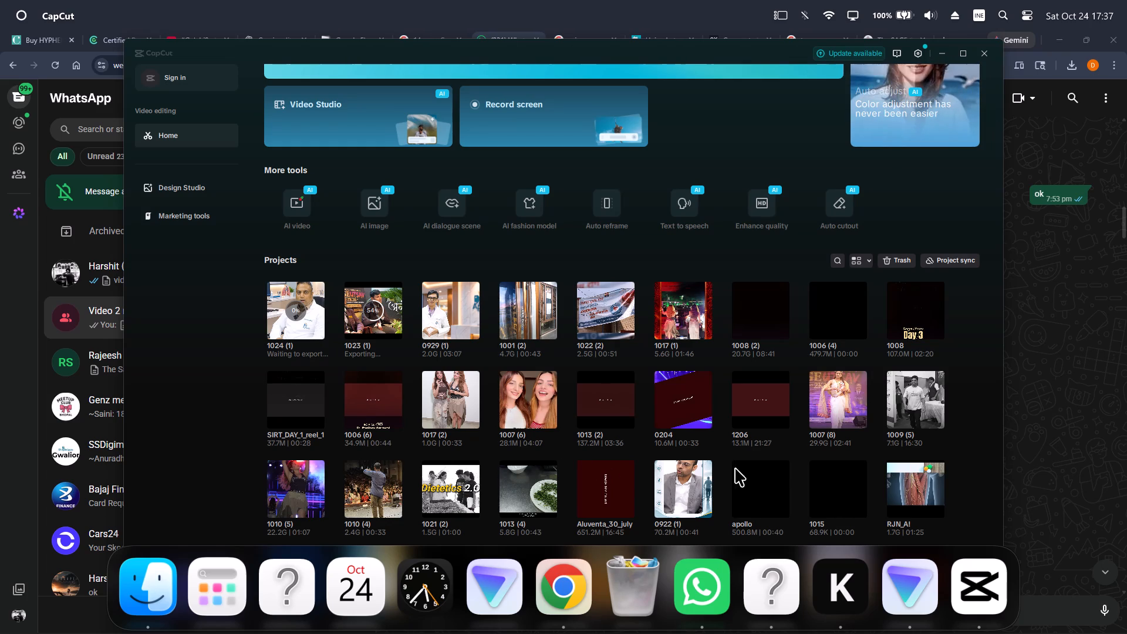
pyautogui.scroll(-4, 791, 451)
pyautogui.scroll(-2, 656, 376)
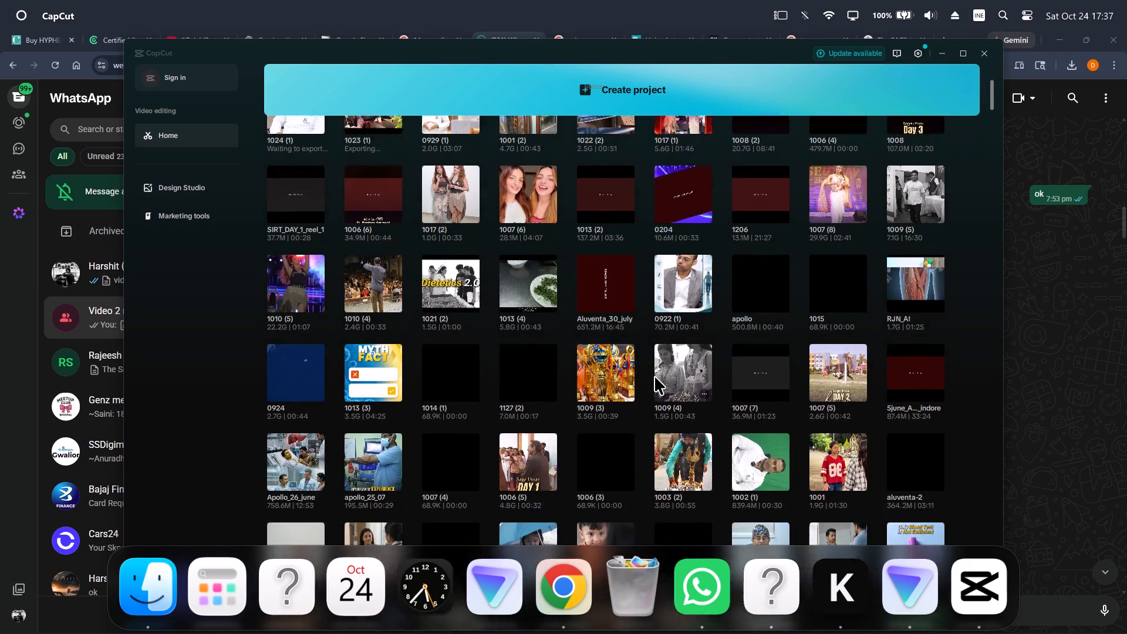
pyautogui.scroll(-3, 654, 377)
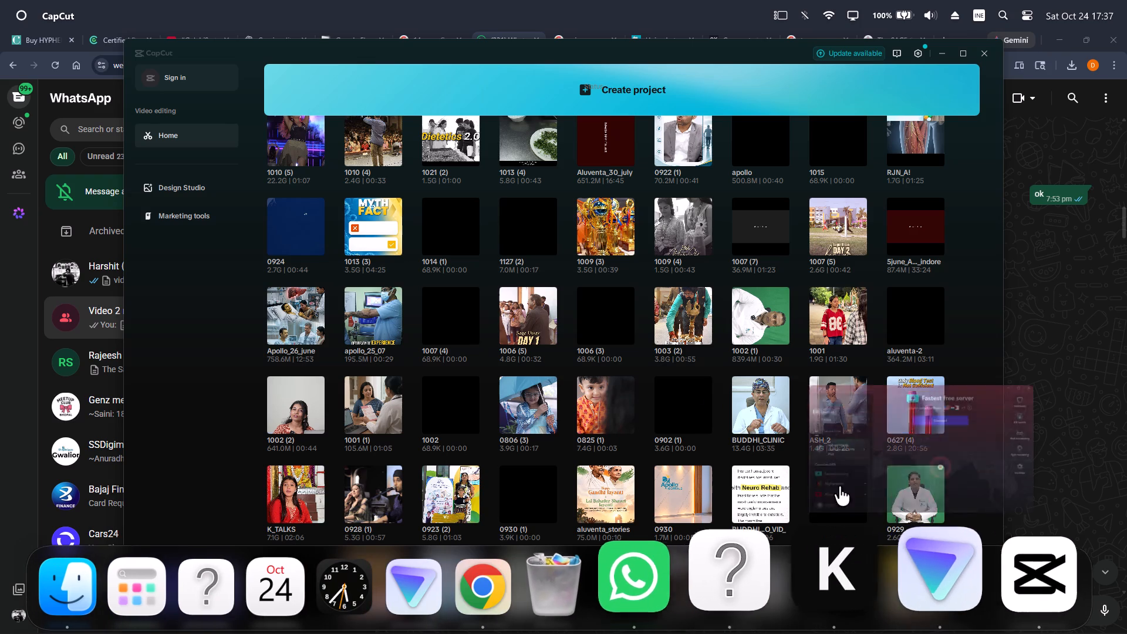
pyautogui.scroll(-2, 647, 304)
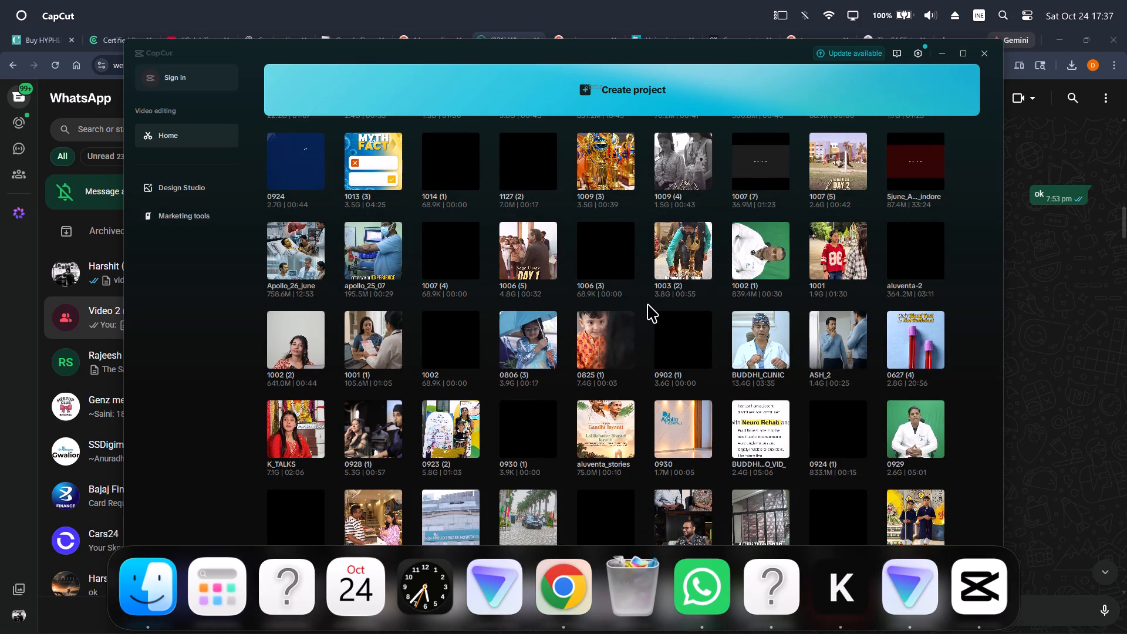
pyautogui.scroll(-3, 654, 336)
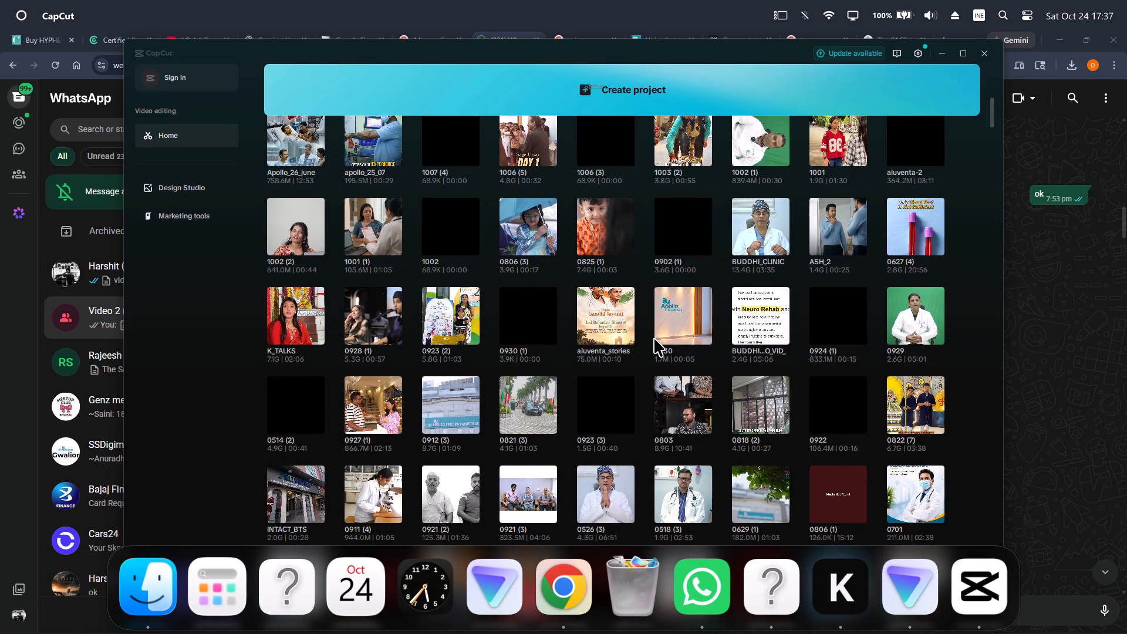
pyautogui.scroll(-1, 654, 338)
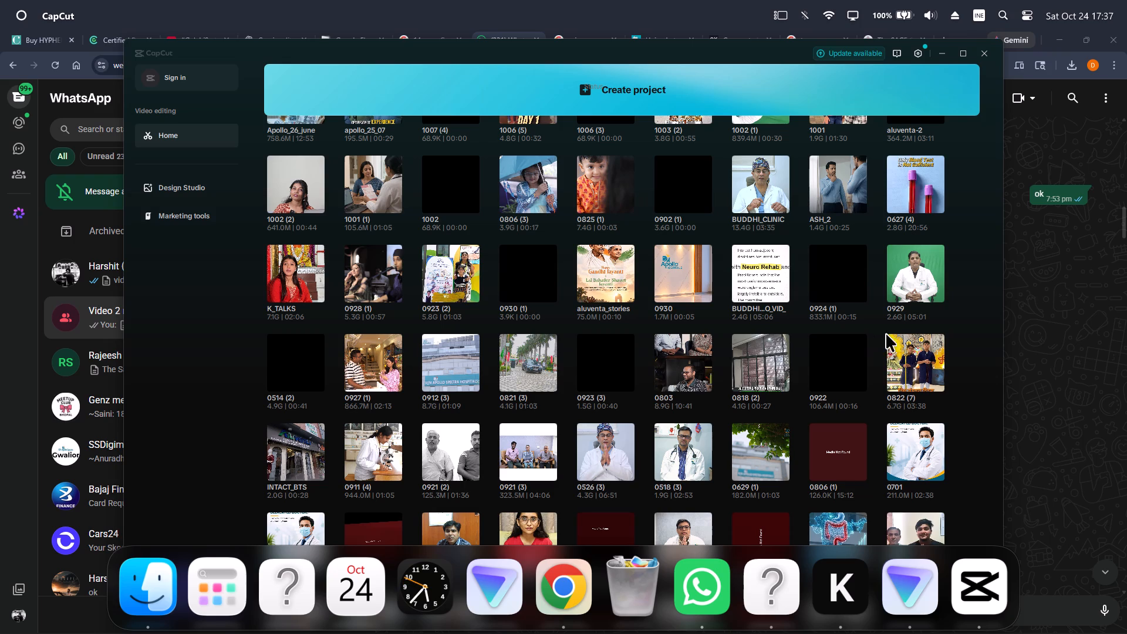
pyautogui.scroll(-6, 625, 331)
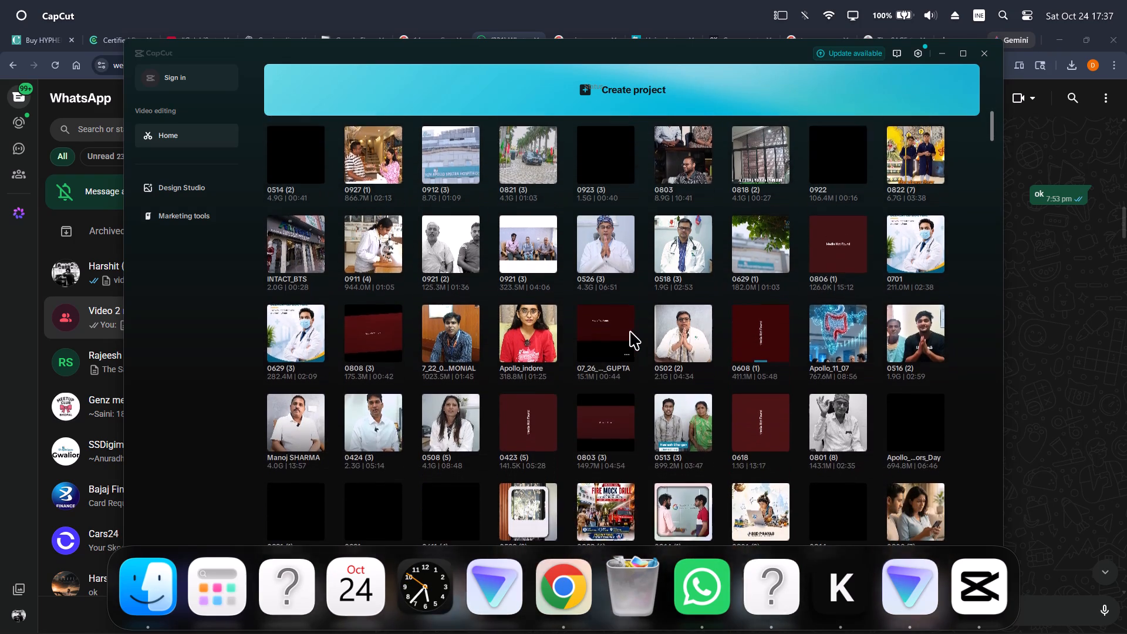
pyautogui.scroll(-1, 632, 331)
pyautogui.scroll(2, 631, 341)
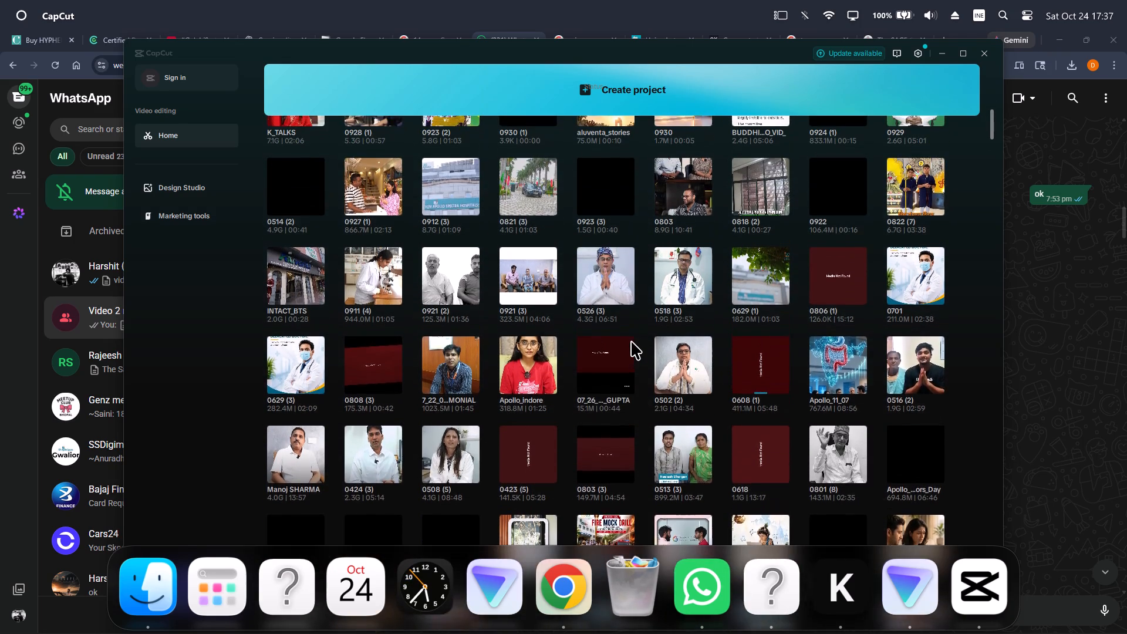
pyautogui.scroll(5, 631, 341)
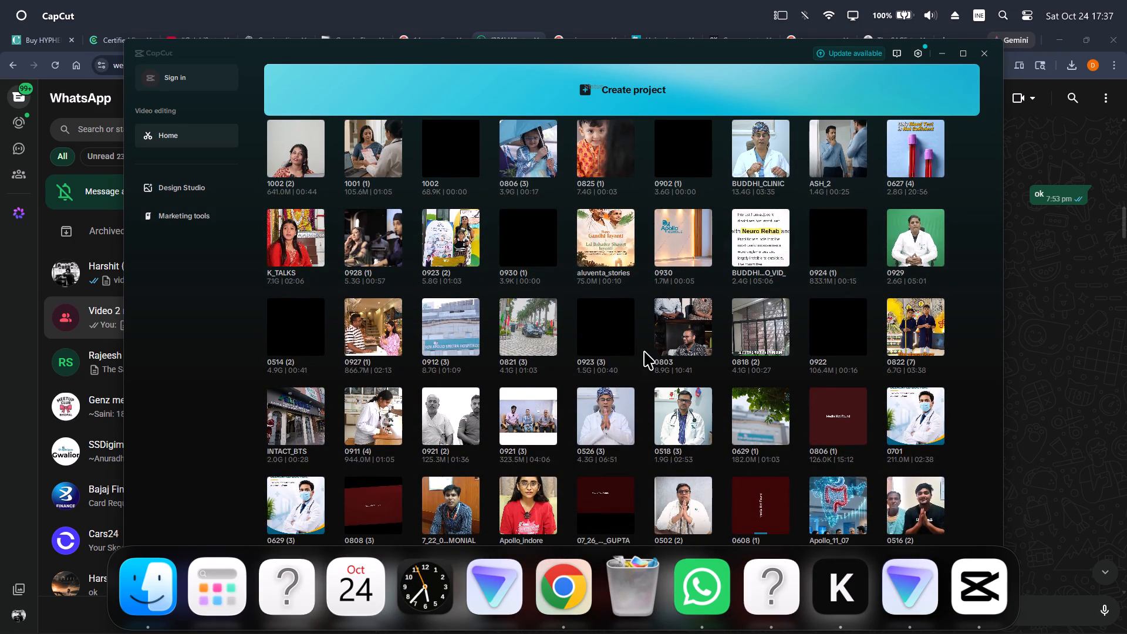
pyautogui.scroll(5, 646, 351)
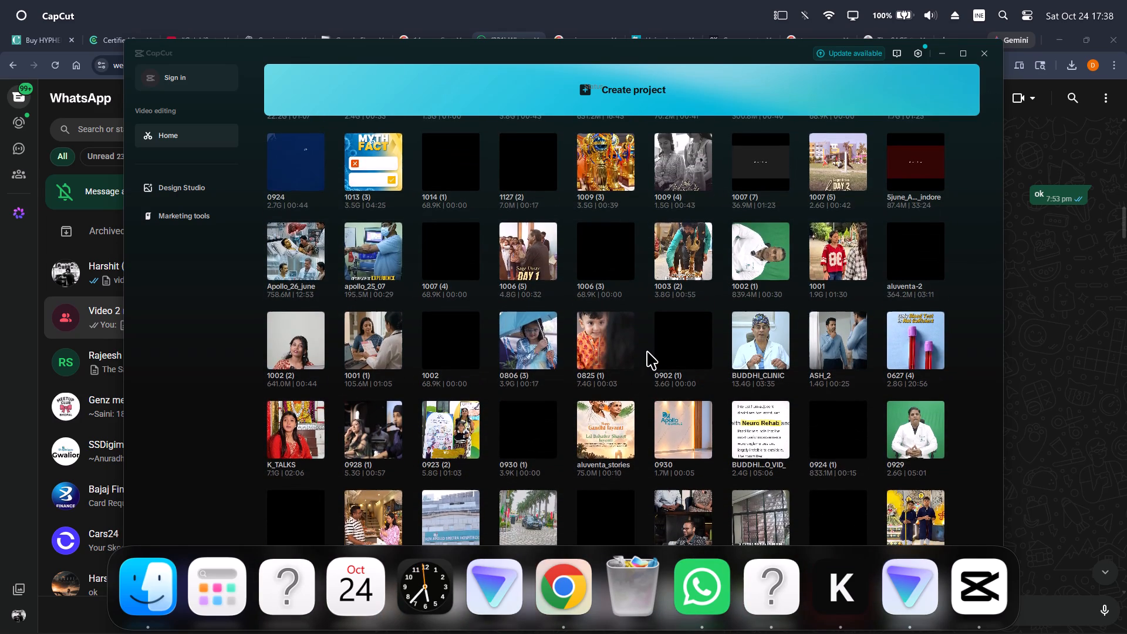
pyautogui.scroll(8, 647, 351)
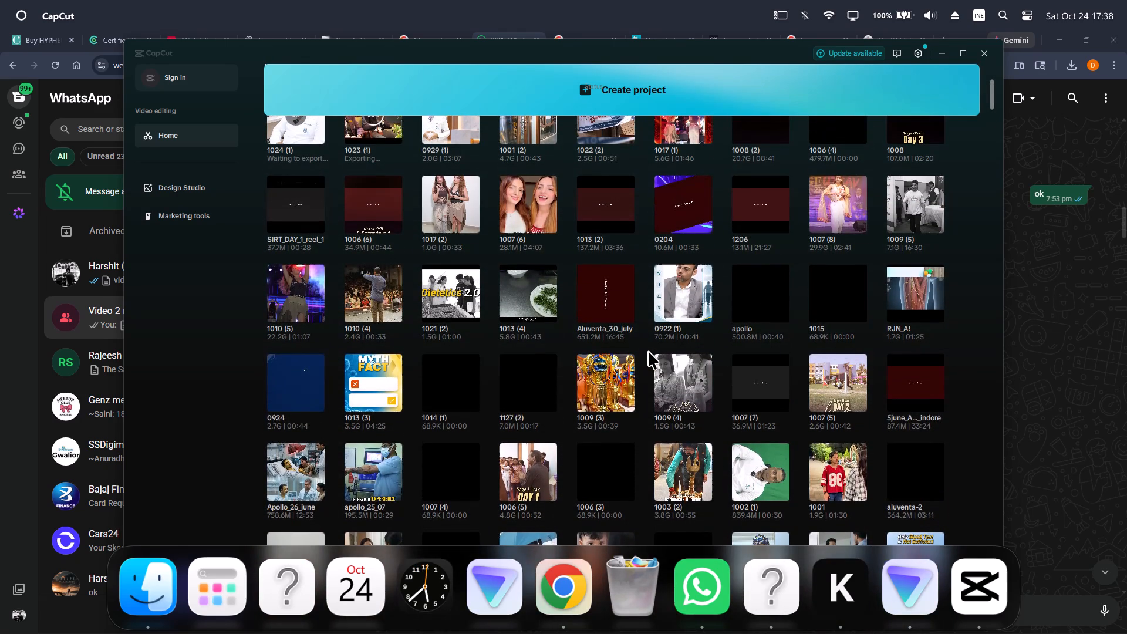
pyautogui.scroll(2, 650, 351)
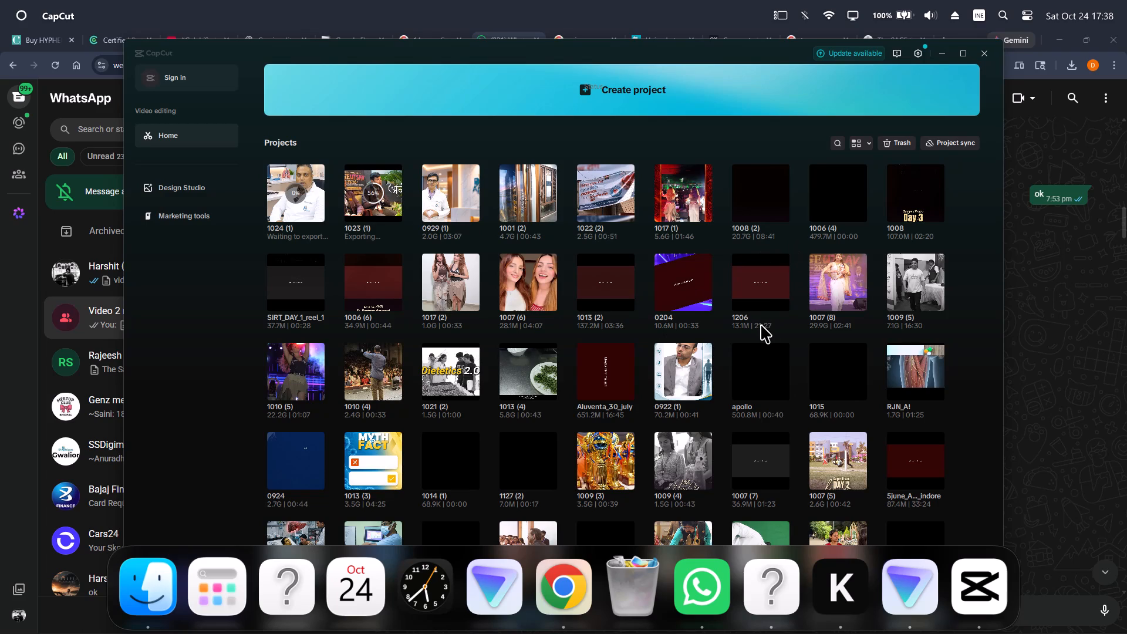
pyautogui.scroll(-3, 680, 379)
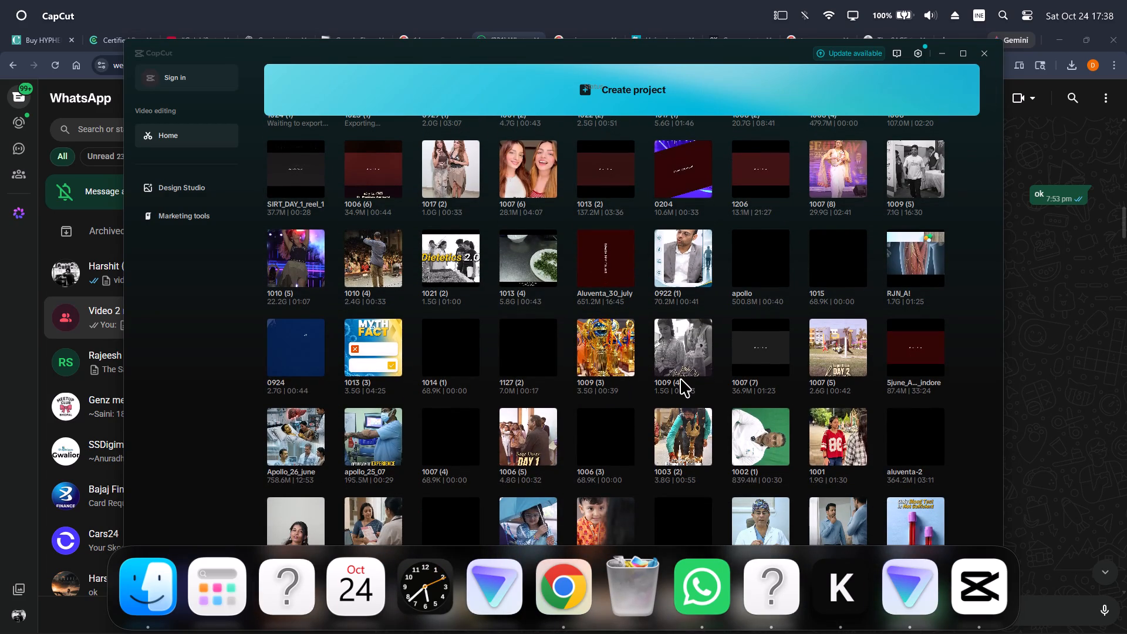
pyautogui.scroll(5, 684, 380)
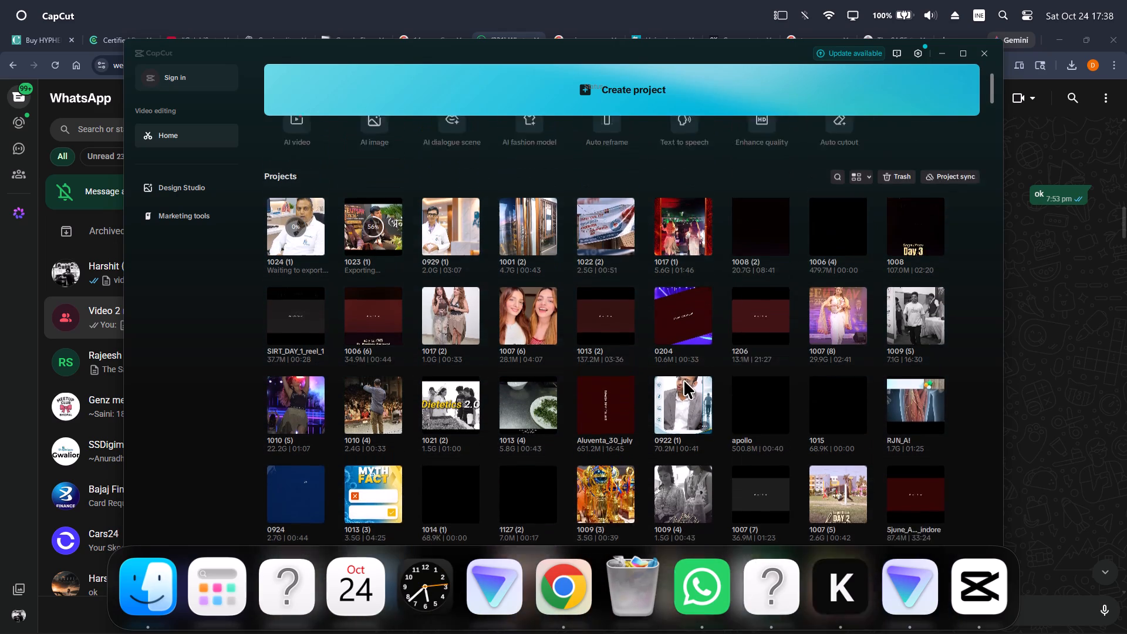
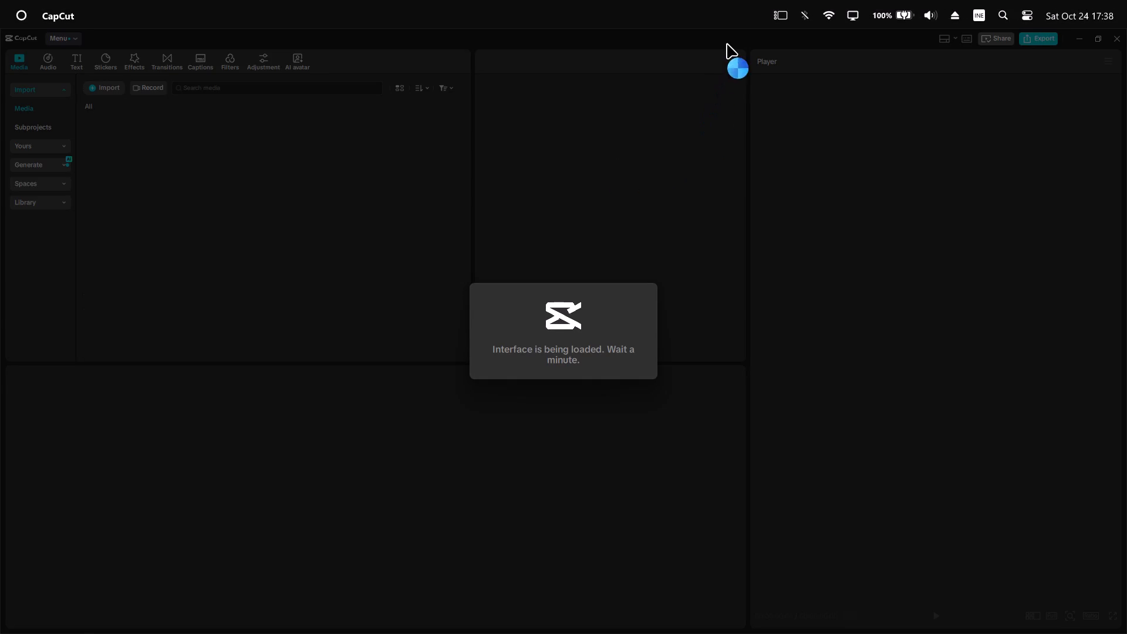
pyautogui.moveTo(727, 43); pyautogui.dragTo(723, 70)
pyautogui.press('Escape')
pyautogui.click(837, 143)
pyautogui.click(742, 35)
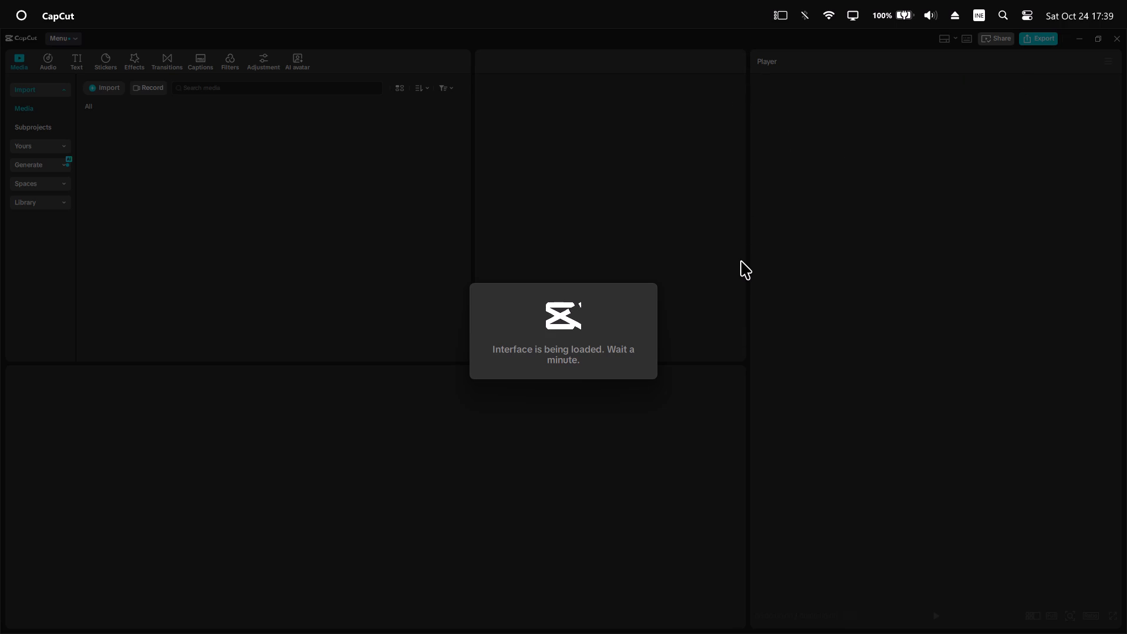
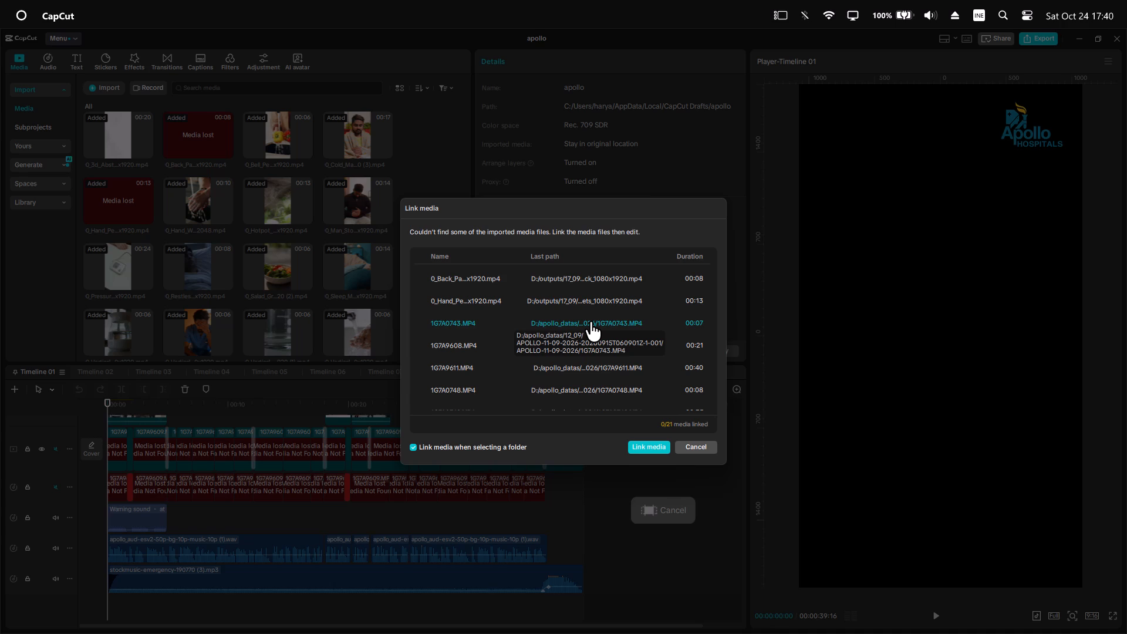
# Start linking the lost media and browse to the APOLLO-11-09-2026 footage folder under apollo_datas, 12_09 on One Touch (E:).
pyautogui.click(656, 447)
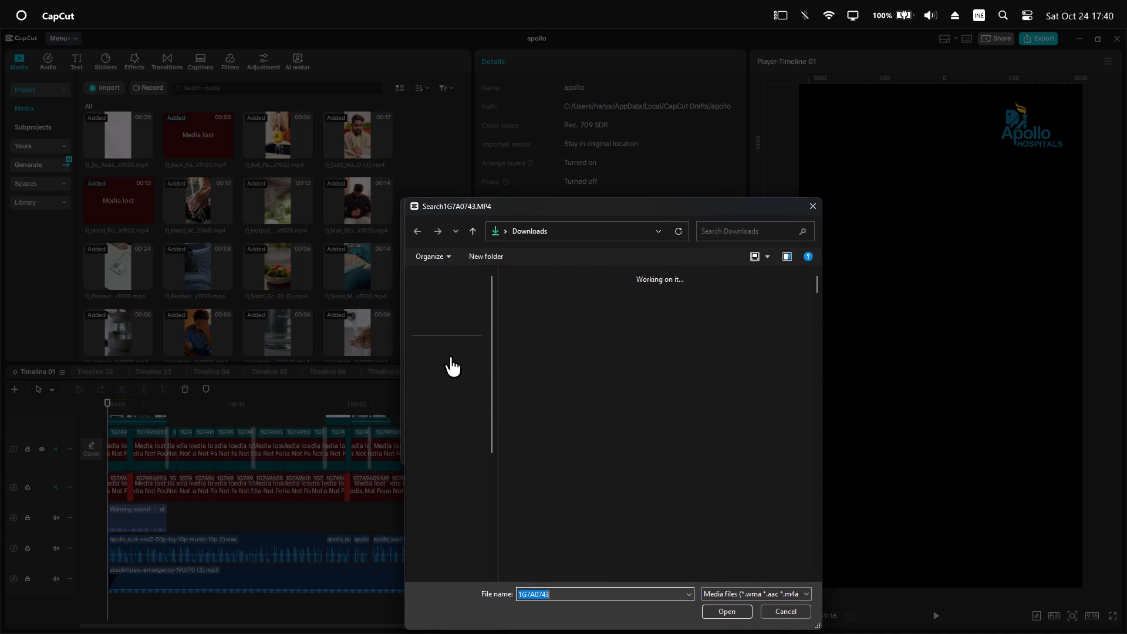
pyautogui.scroll(-3, 453, 397)
pyautogui.click(460, 487)
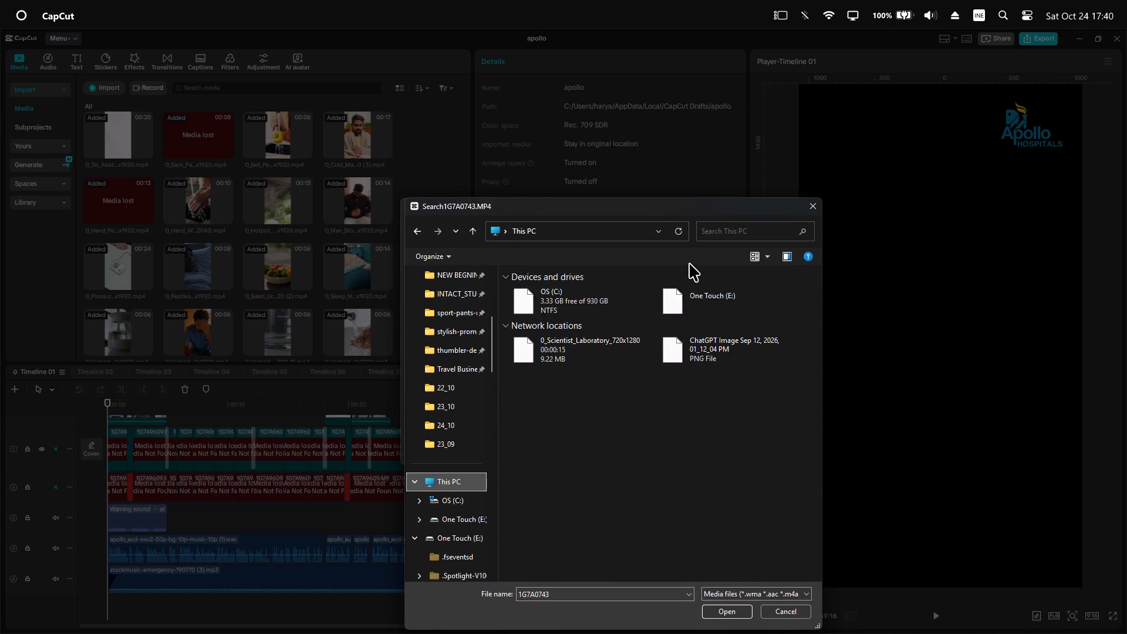
pyautogui.doubleClick(690, 300)
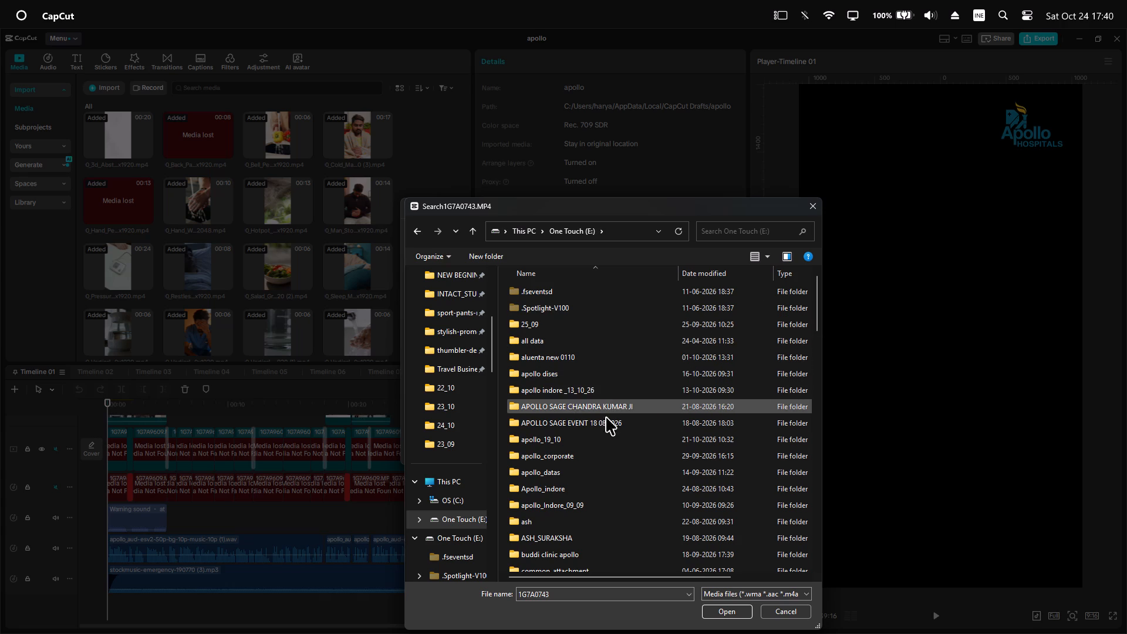
pyautogui.doubleClick(596, 475)
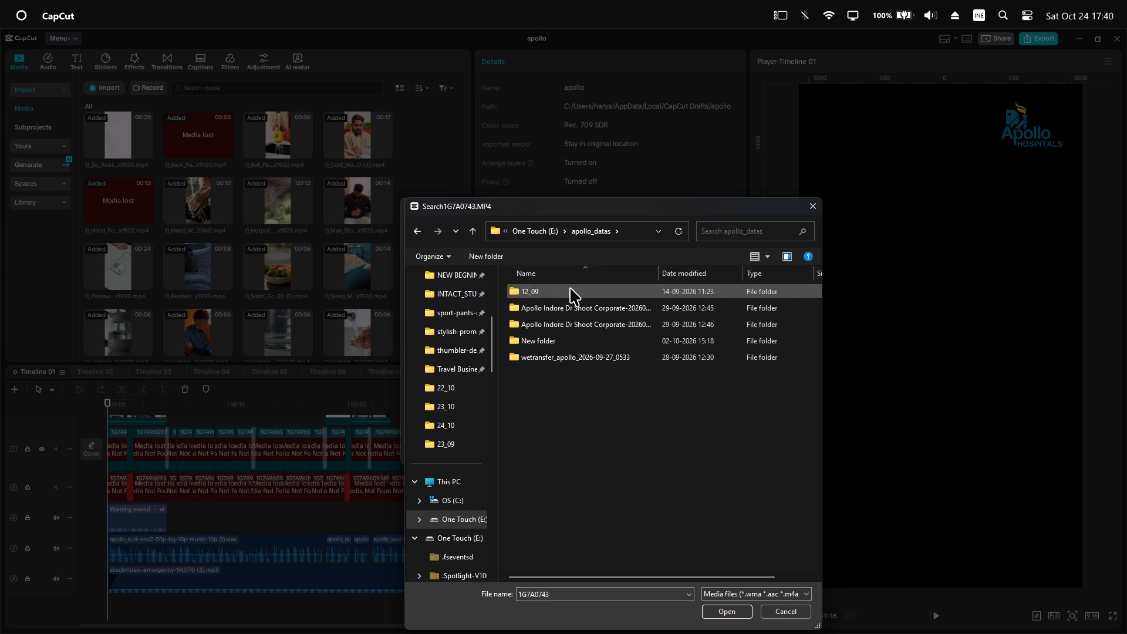
pyautogui.doubleClick(570, 287)
pyautogui.doubleClick(589, 294)
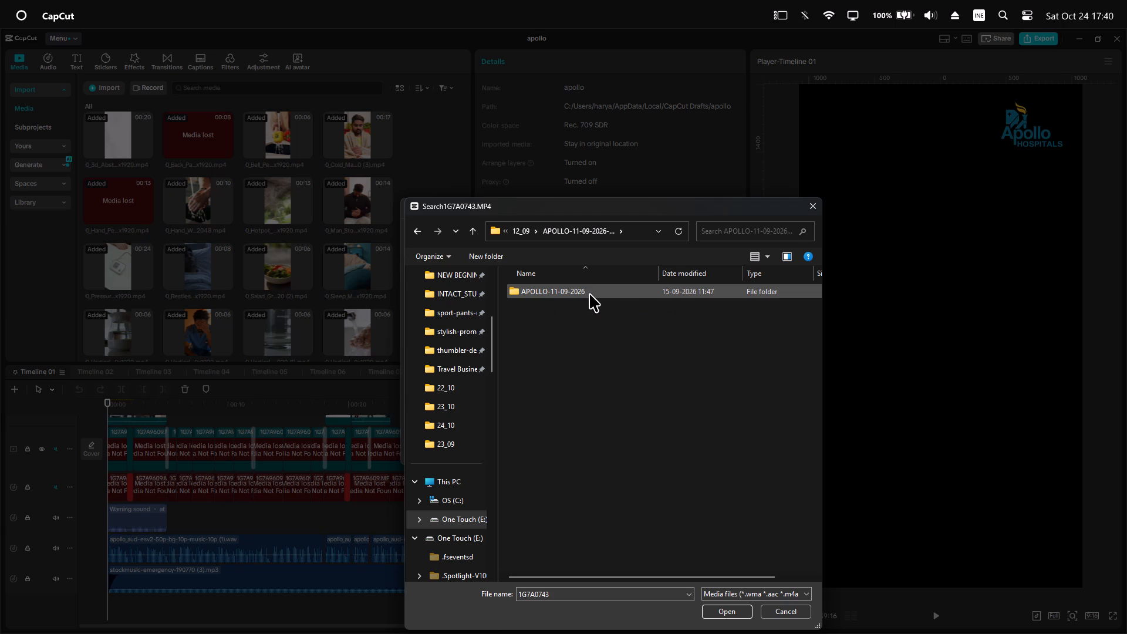
pyautogui.doubleClick(589, 292)
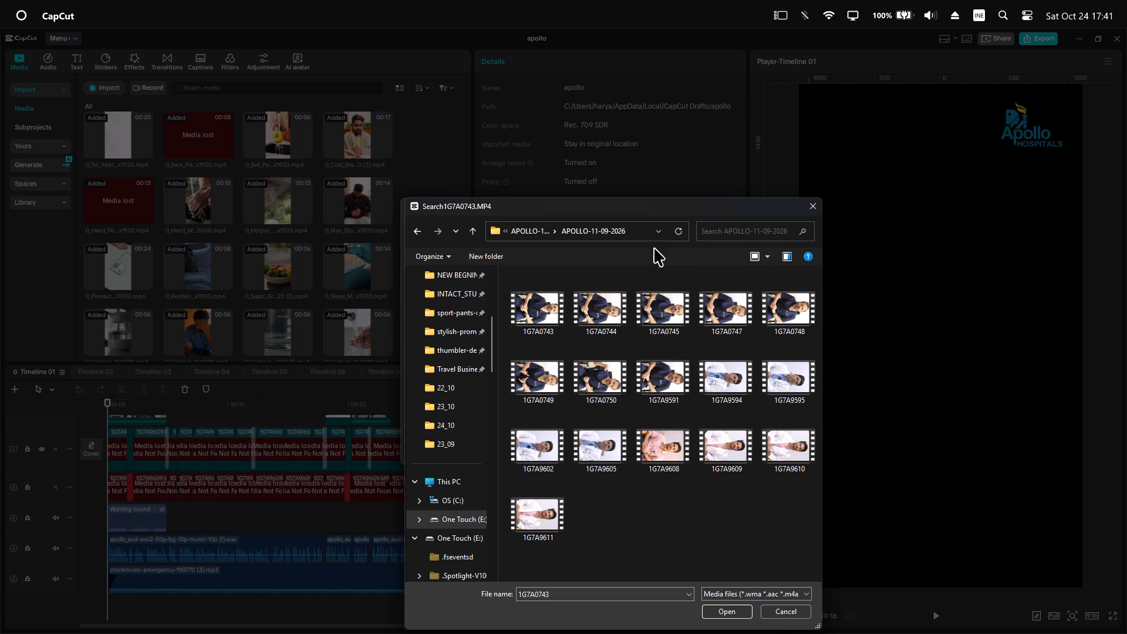
# Check the footage in the other APOLLO-11-09-2026 folder under 12_09, then return to the folder holding 1G7A0743.
pyautogui.click(535, 232)
pyautogui.click(529, 234)
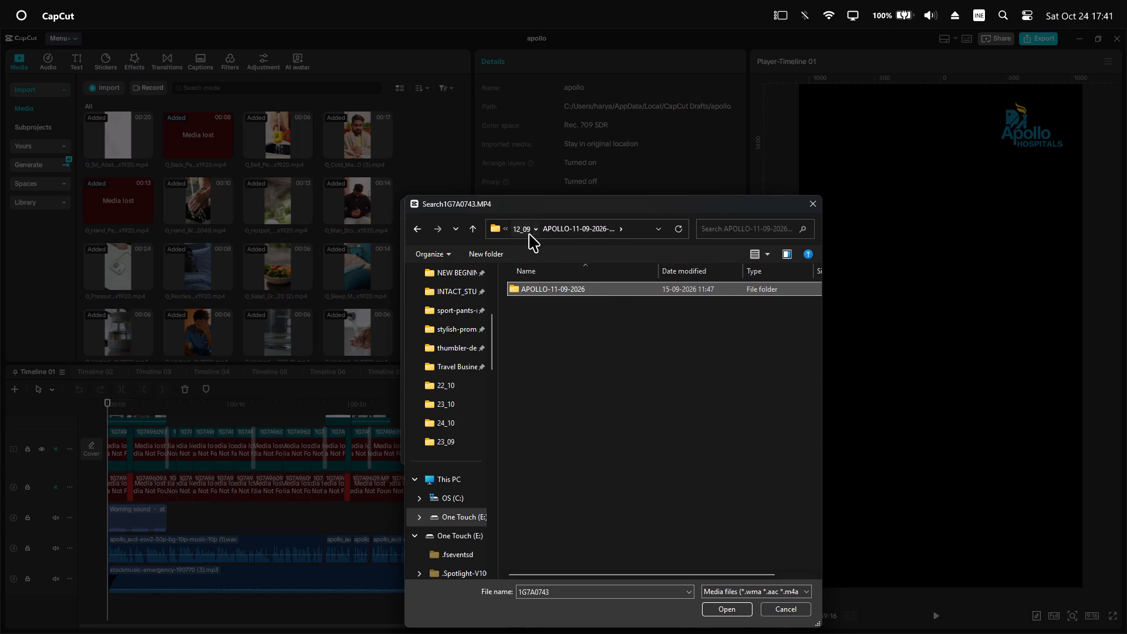
pyautogui.doubleClick(594, 306)
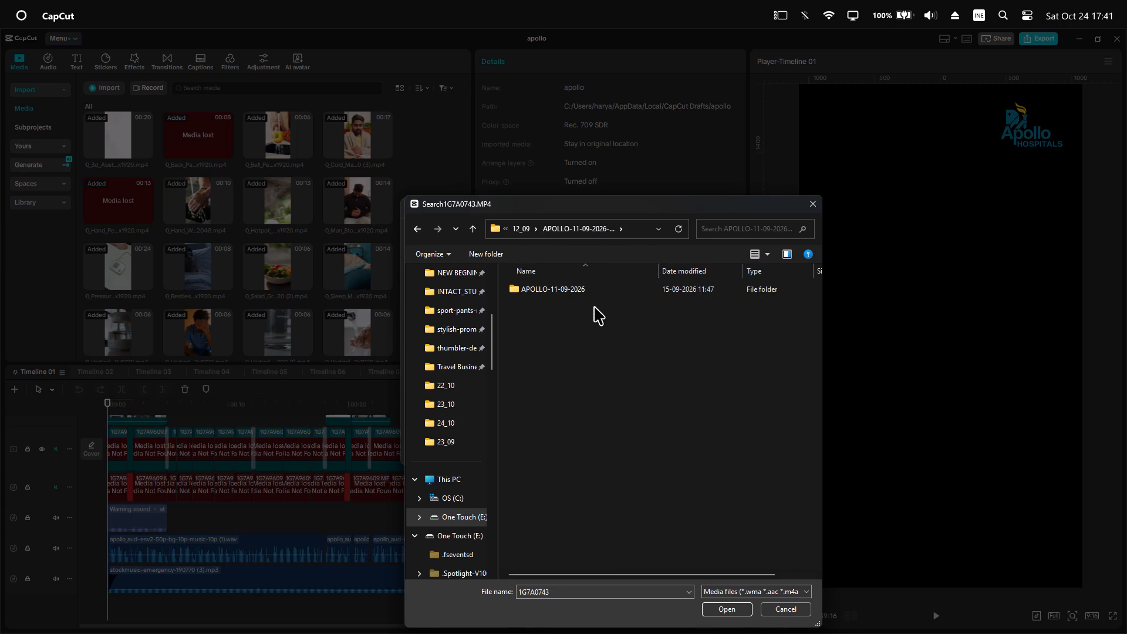
pyautogui.doubleClick(582, 291)
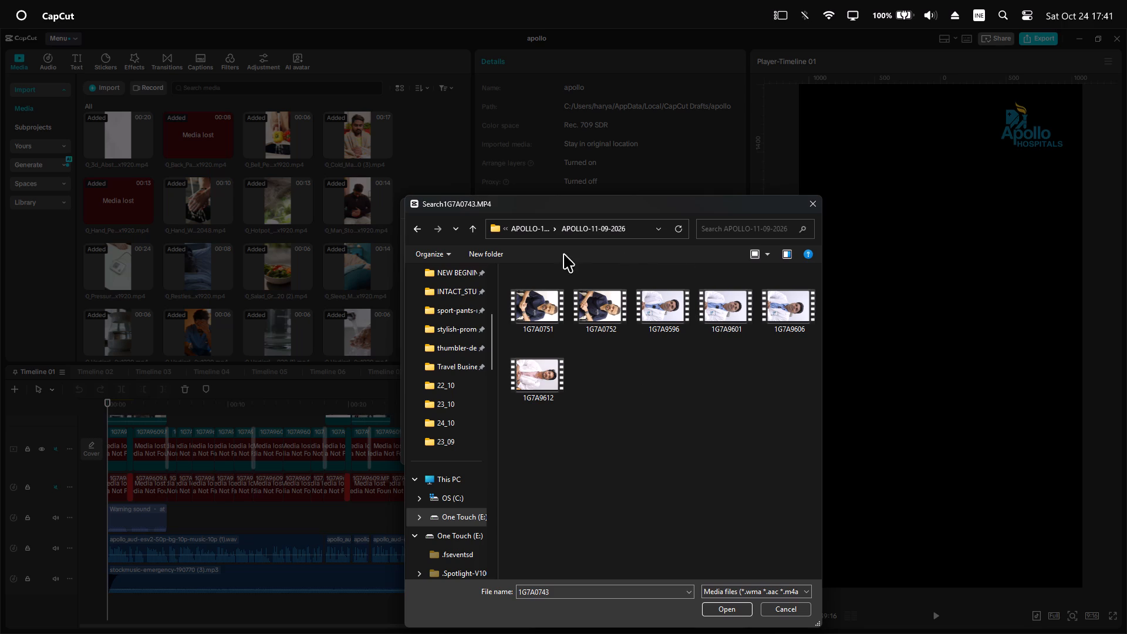
pyautogui.click(525, 228)
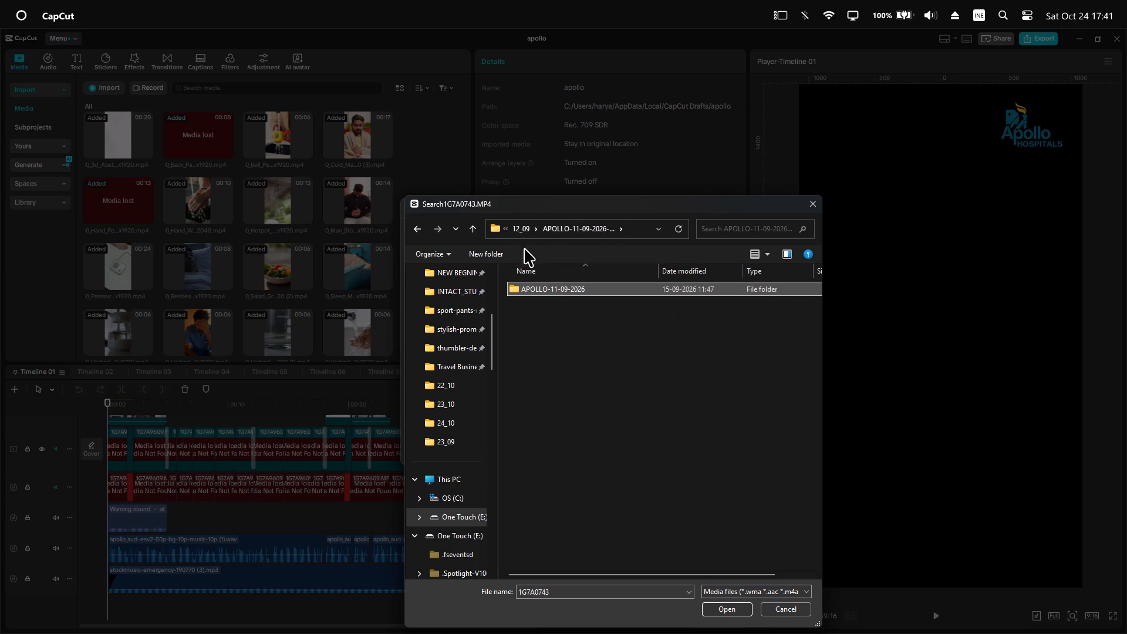
pyautogui.click(522, 229)
pyautogui.doubleClick(571, 289)
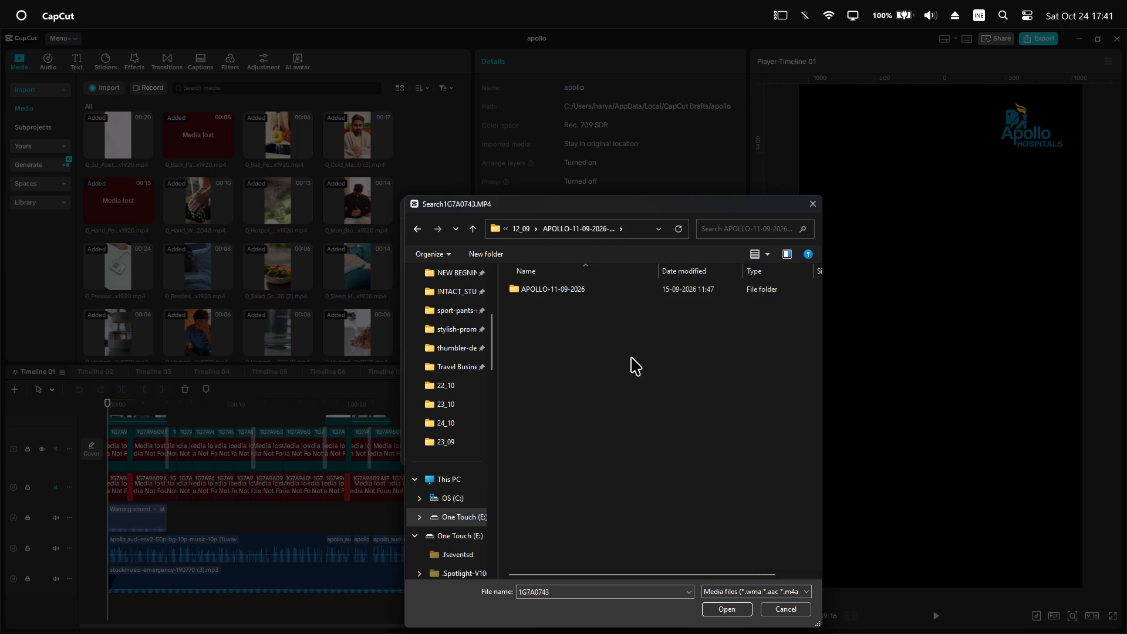
pyautogui.doubleClick(565, 291)
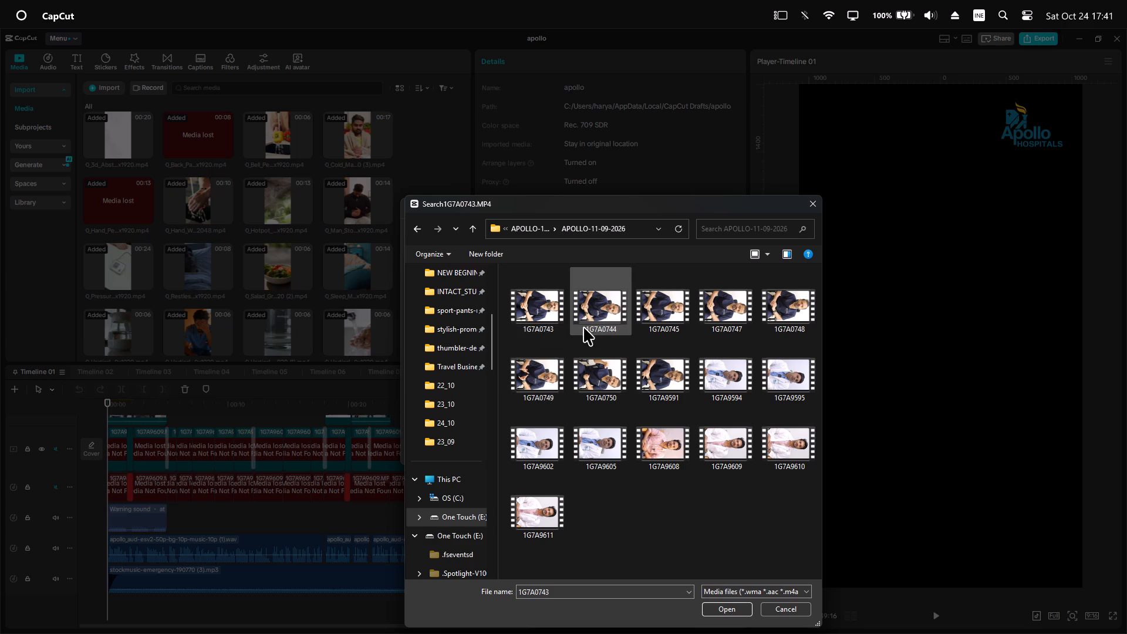
# Link the project's lost media using the 1G7A0743 clip in the APOLLO-11-09-2026 folder.
pyautogui.click(544, 323)
pyautogui.click(728, 609)
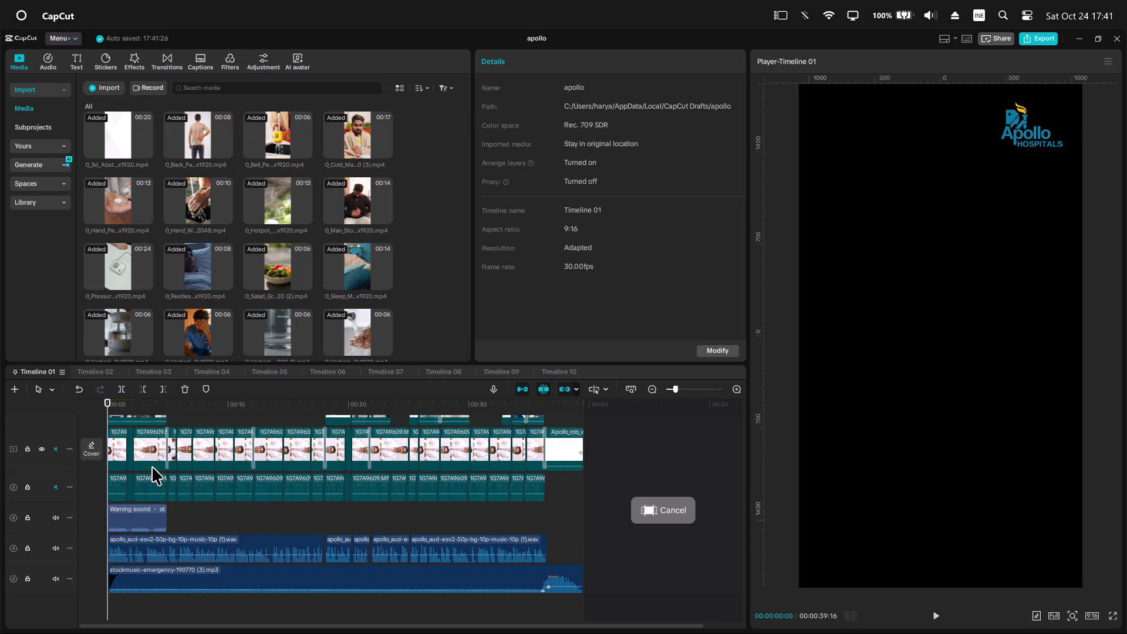
# Preview Timeline 01 at about 10 seconds and look over its video, effect and text tracks.
pyautogui.scroll(6, 152, 467)
pyautogui.click(145, 406)
pyautogui.moveTo(145, 406); pyautogui.dragTo(234, 475)
pyautogui.scroll(2, 234, 476)
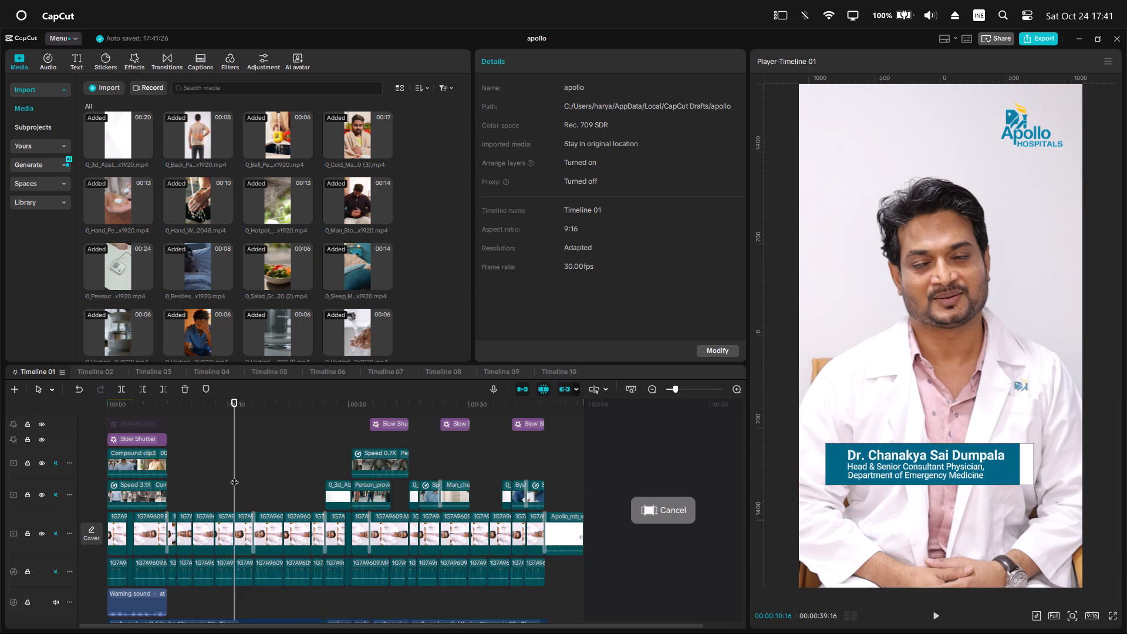
pyautogui.scroll(10, 234, 476)
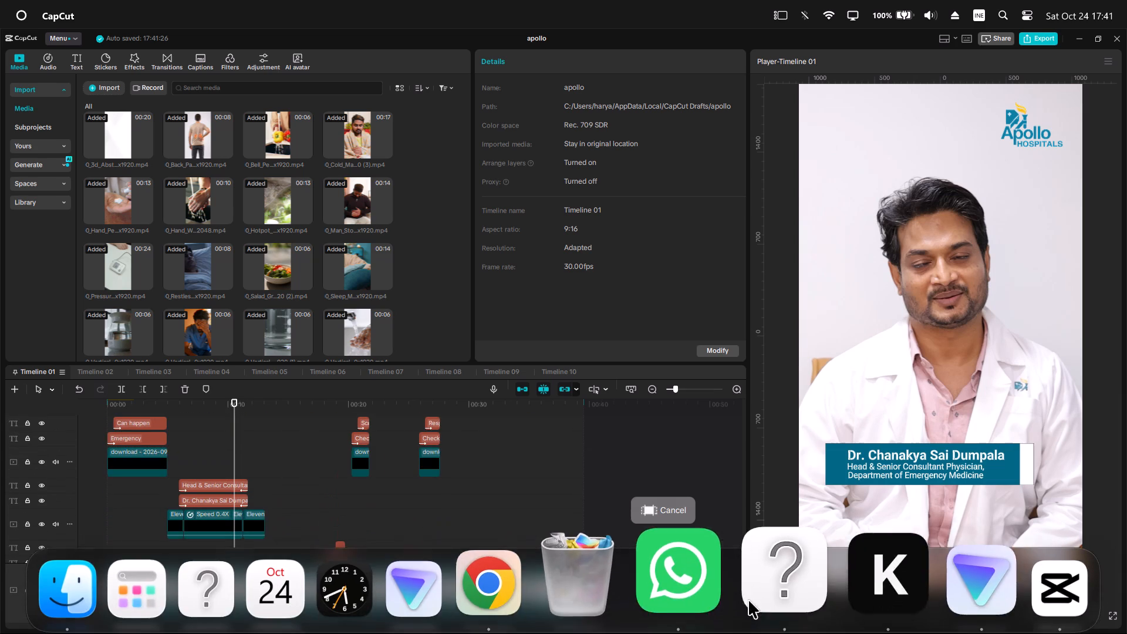